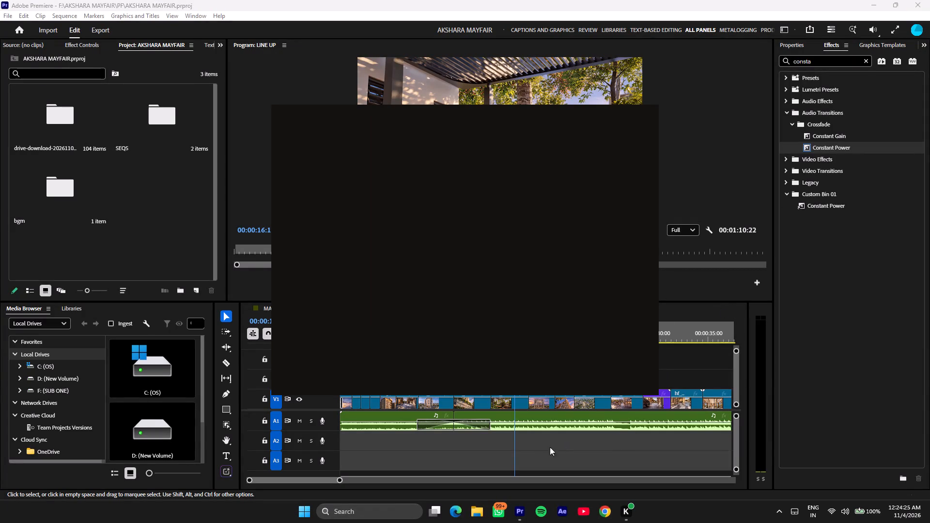
Switch to Chrome with the Subculture profile and open Envato's music library, closing the Vlog track's detail page.
click(605, 513)
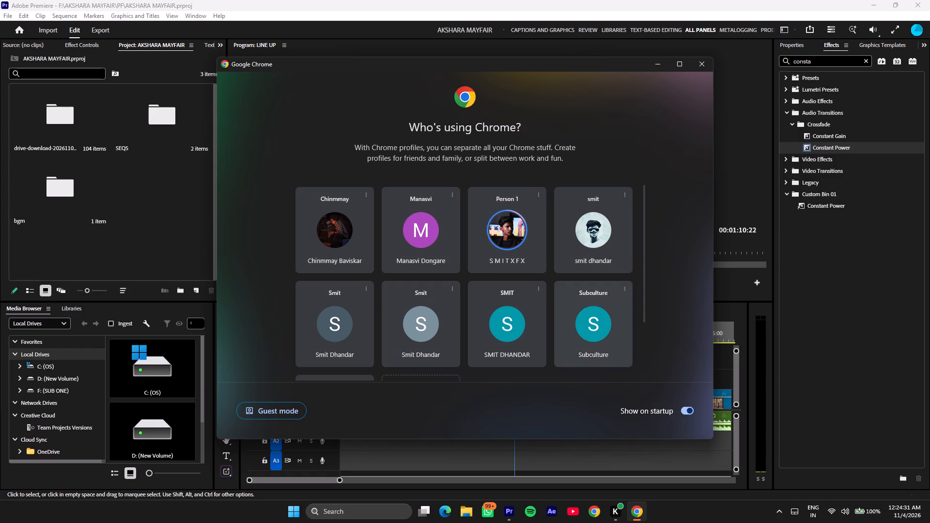
click(604, 313)
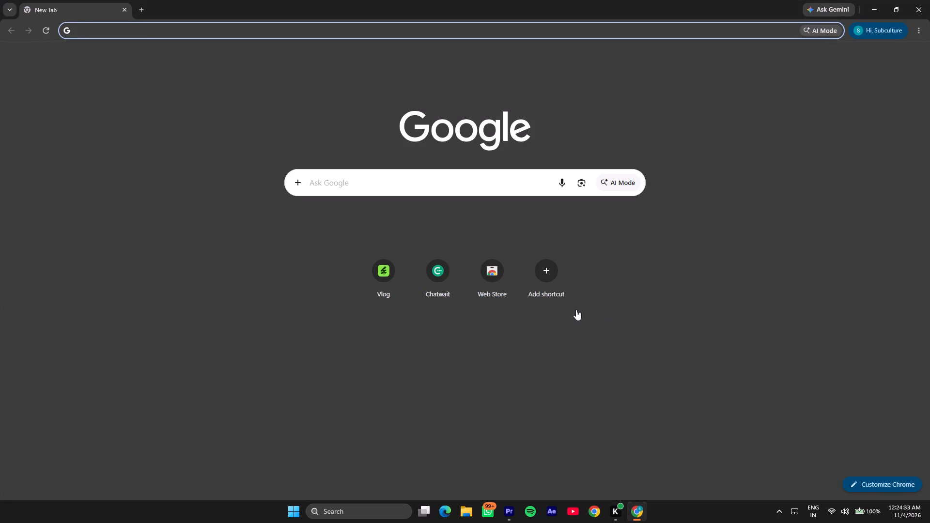
click(377, 279)
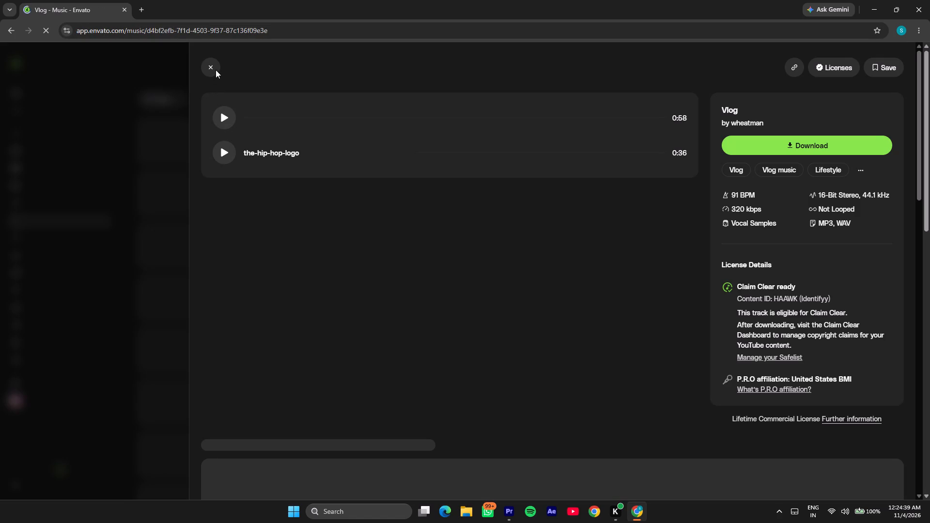
click(216, 70)
click(214, 70)
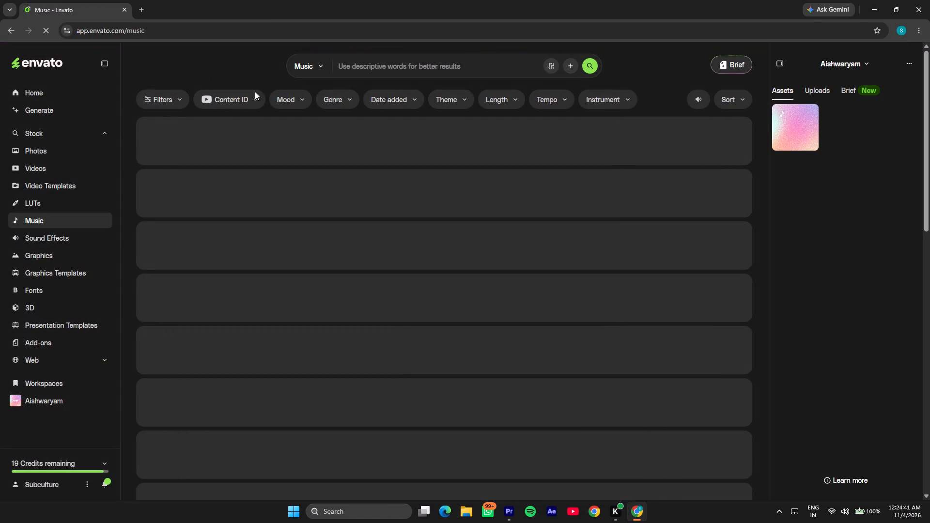
Search the Envato music library for "trailer".
click(447, 62)
text(trailer)
key(Return)
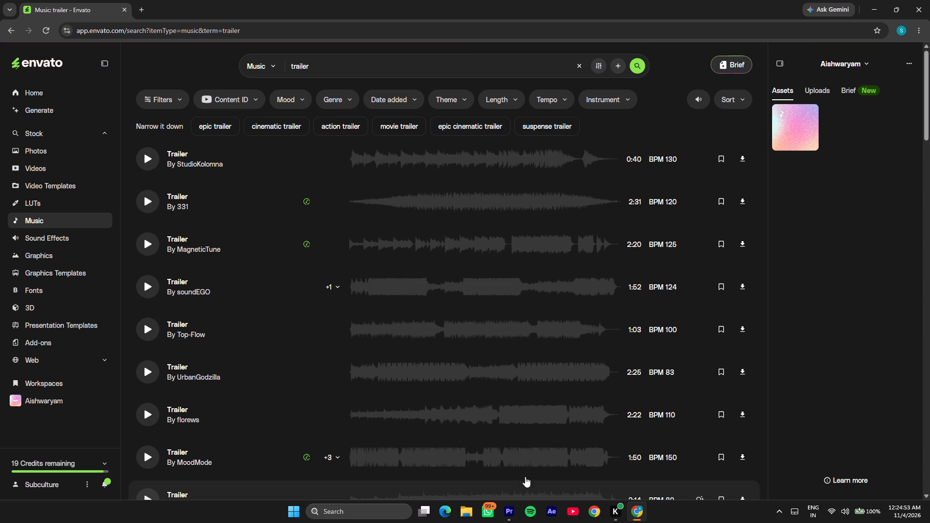
Preview the Trailer tracks by StudioKolomna and Top-Flow in the music results, pausing playback after each.
click(348, 165)
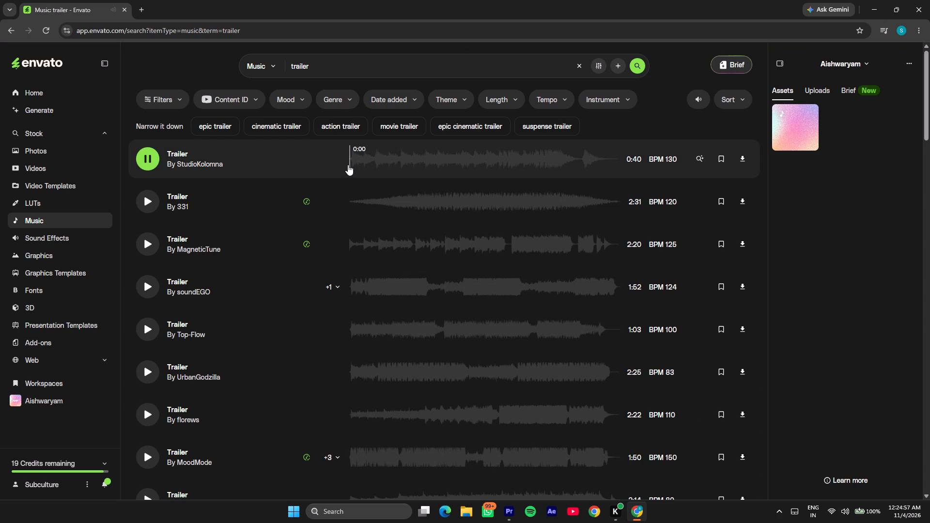
key(space)
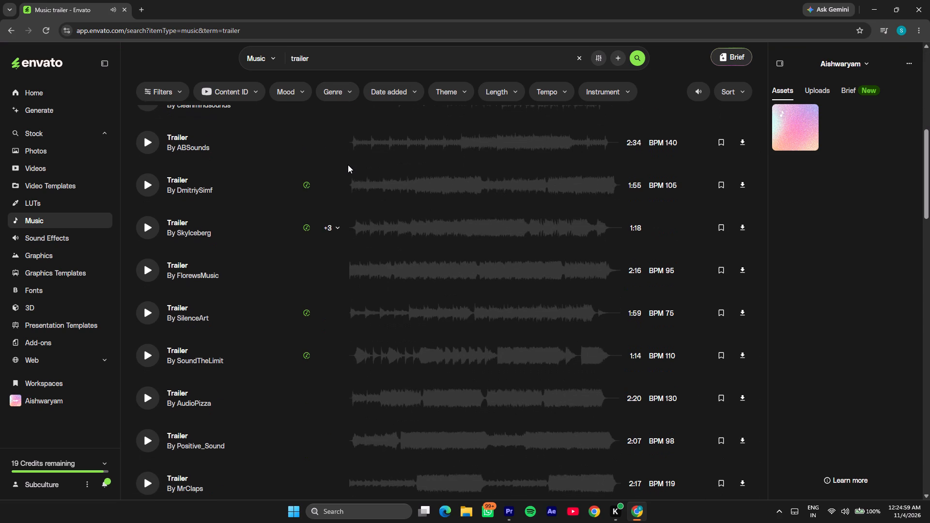
scroll(369, 223, up, 4)
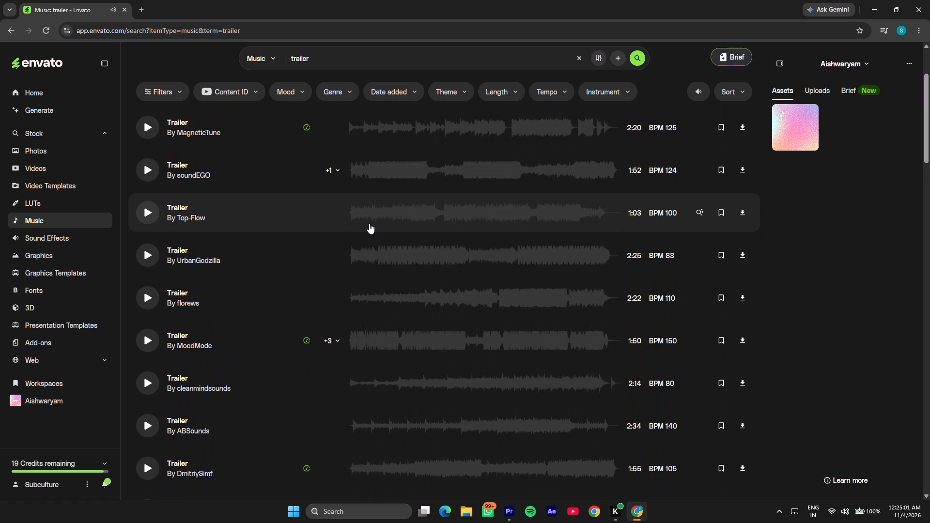
click(369, 223)
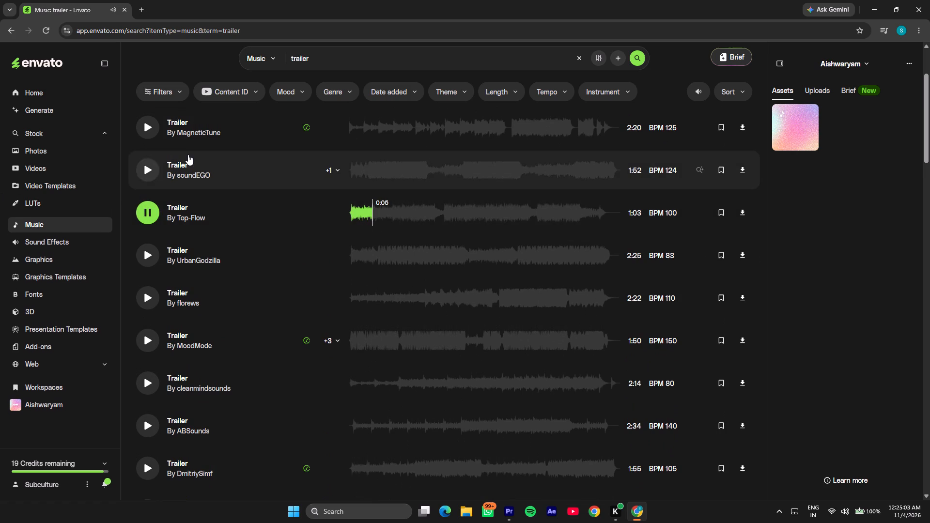
key(space)
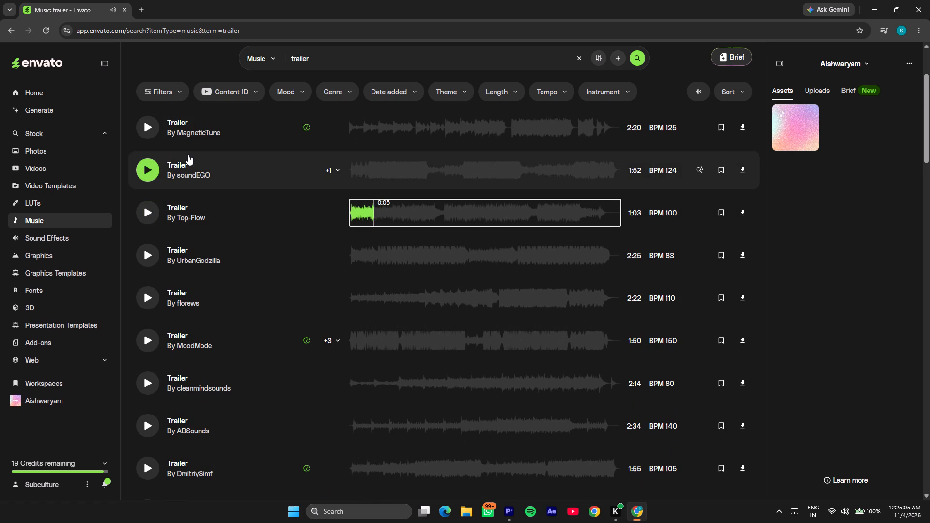
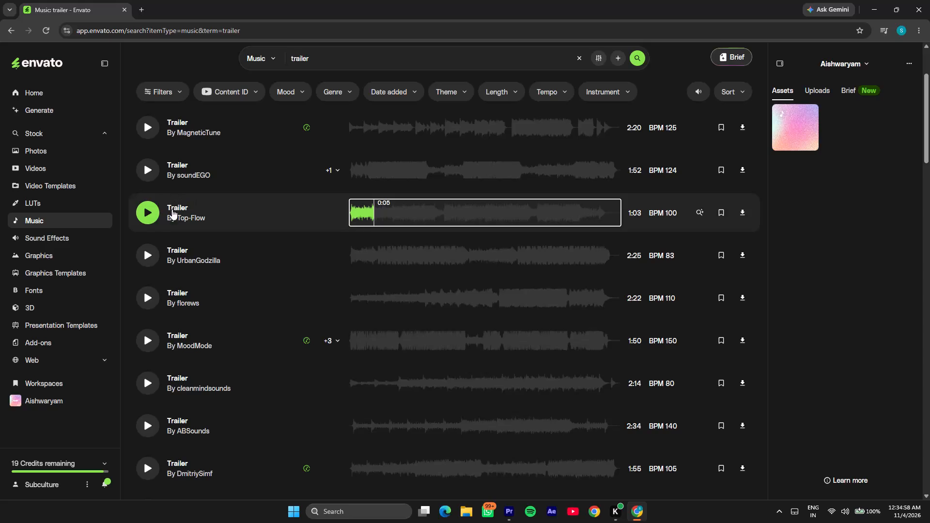
Preview the Trailer tracks by Top-Flow and soundEGO, lowering the system volume during playback.
click(147, 213)
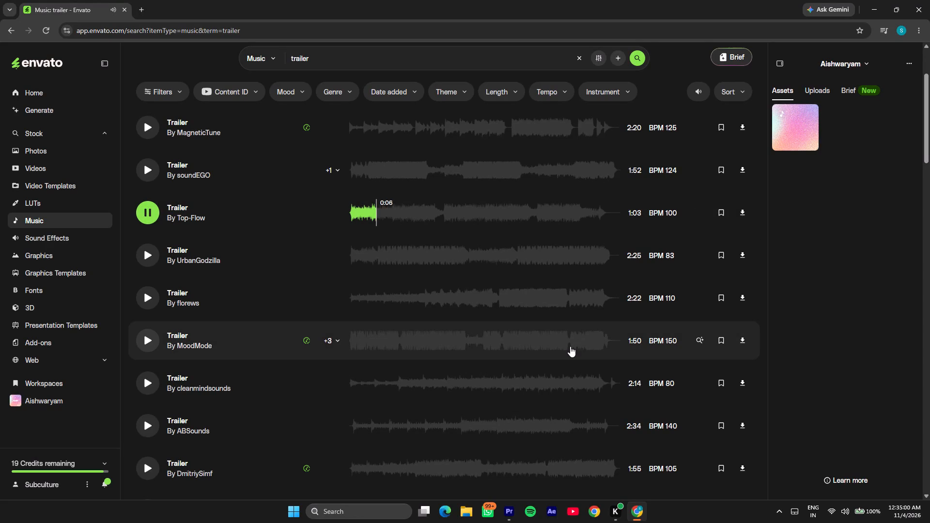
click(351, 171)
scroll(845, 512, down, 3)
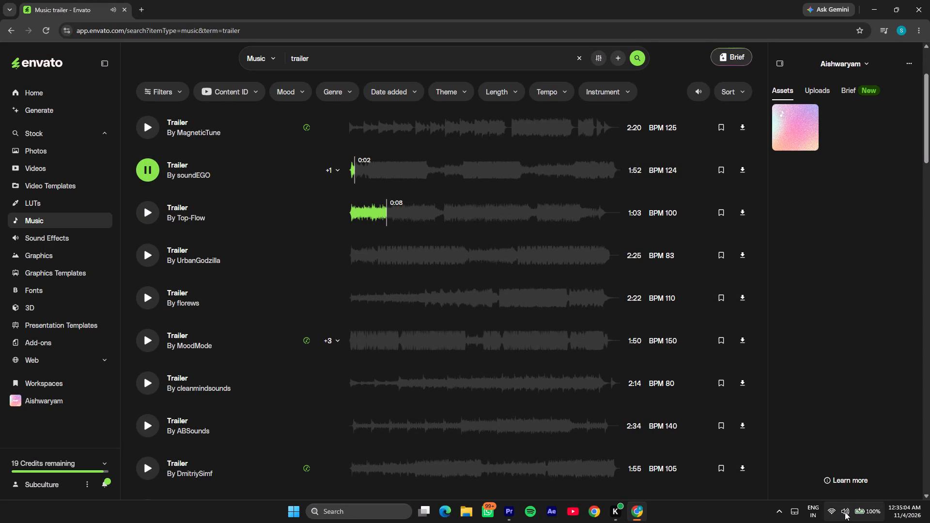
scroll(845, 512, down, 13)
scroll(844, 512, up, 1)
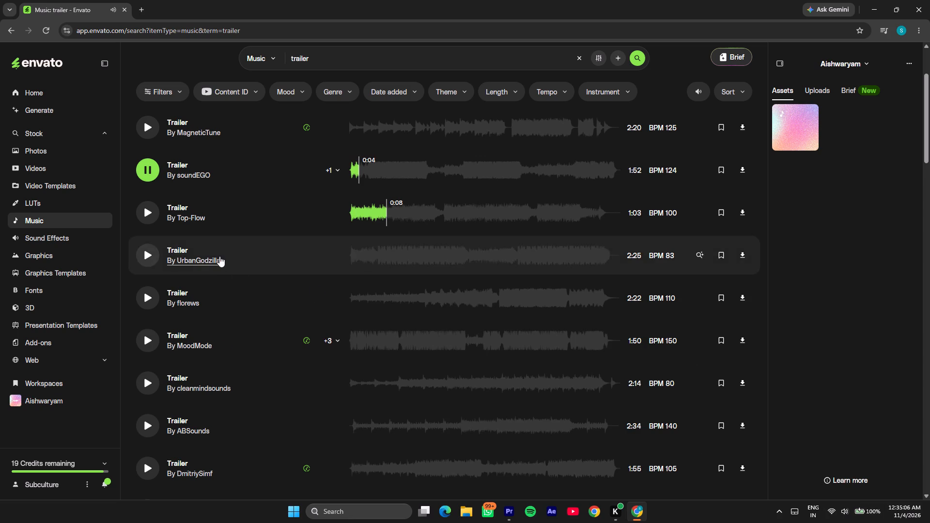
Preview the Trailer tracks by StudioKolomna and 331, skipping ahead in the 331 track to about 0:33.
scroll(294, 307, up, 4)
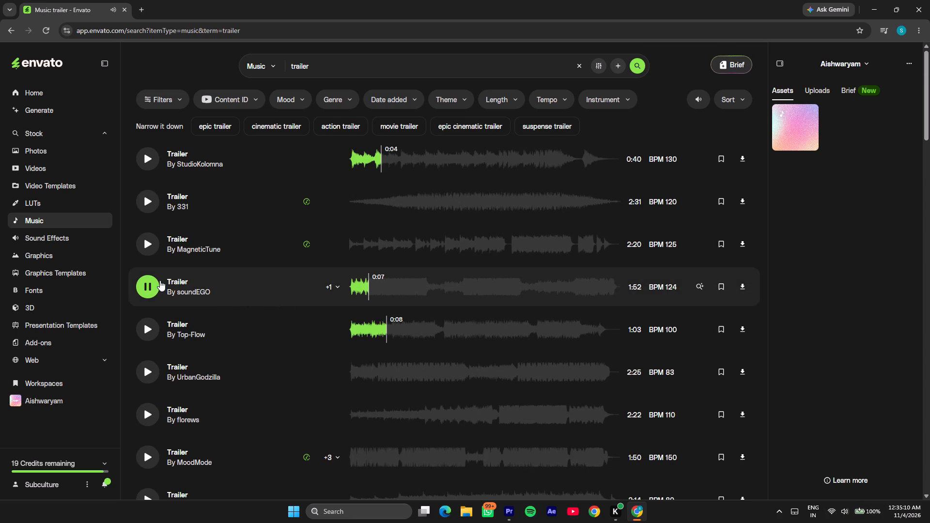
scroll(401, 281, up, 4)
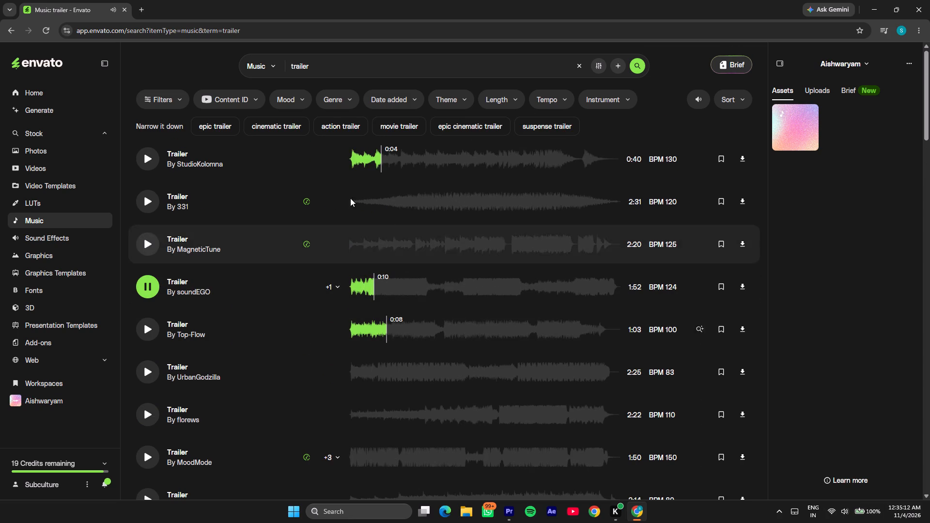
click(354, 159)
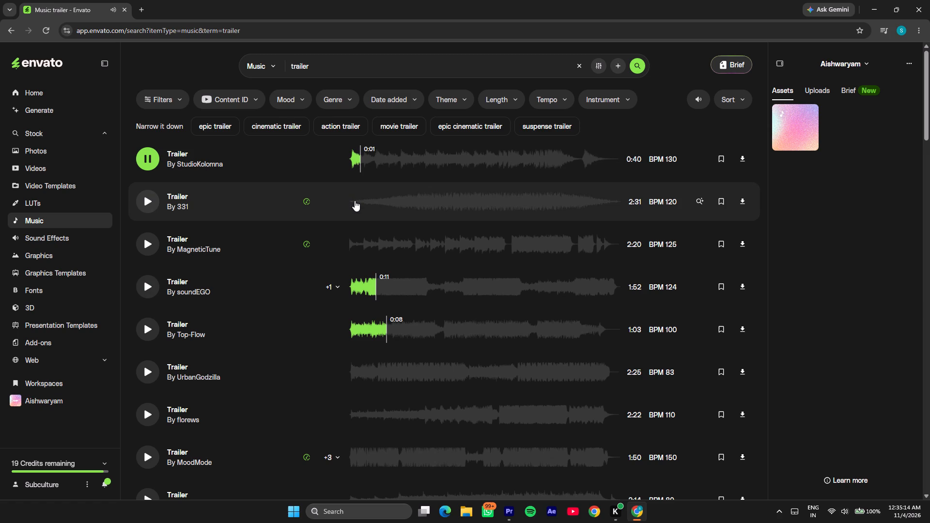
click(355, 201)
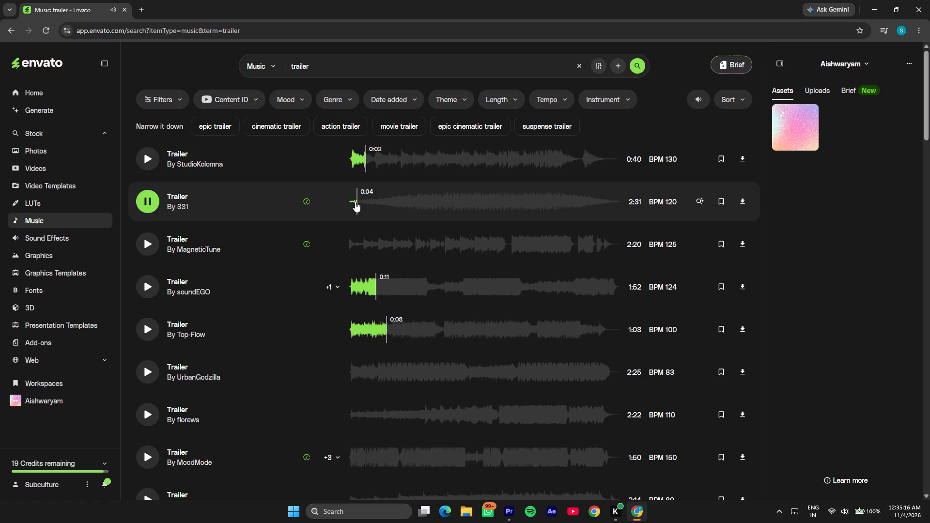
click(373, 209)
click(388, 205)
click(409, 213)
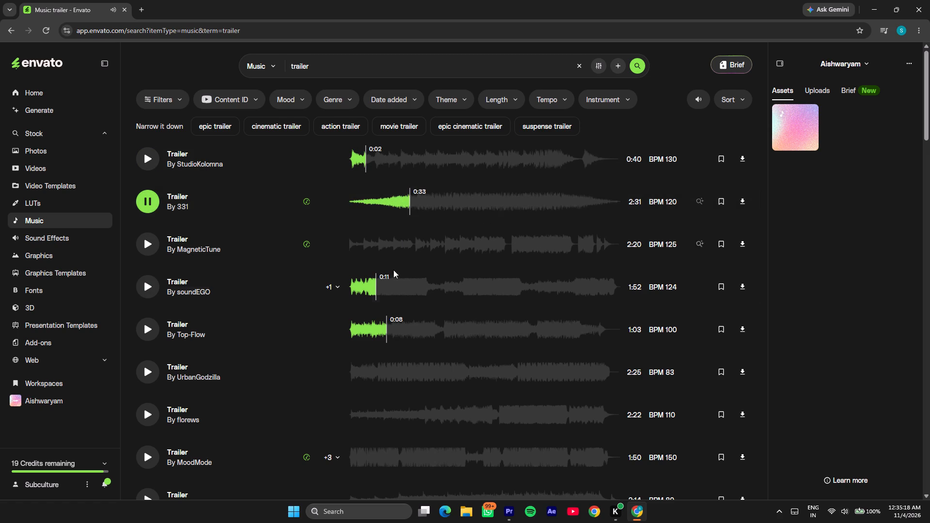
Preview the Trailer tracks by UrbanGodzilla and florews, skipping ahead through the florews track to about 1:20.
scroll(393, 270, down, 3)
click(352, 237)
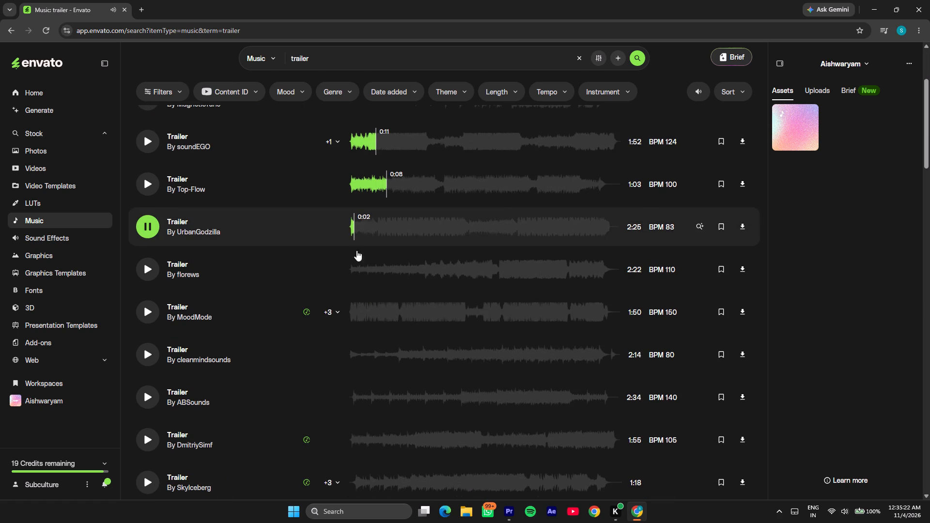
click(348, 275)
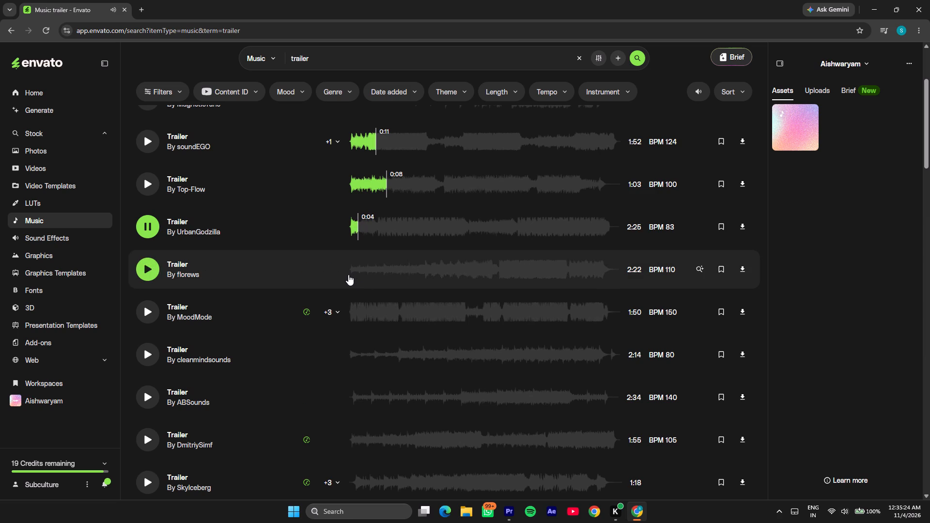
click(351, 276)
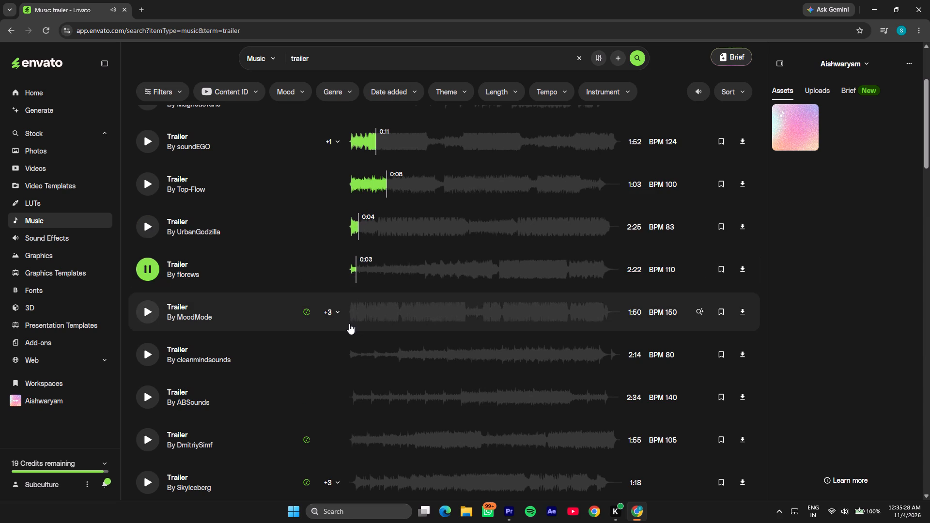
click(380, 276)
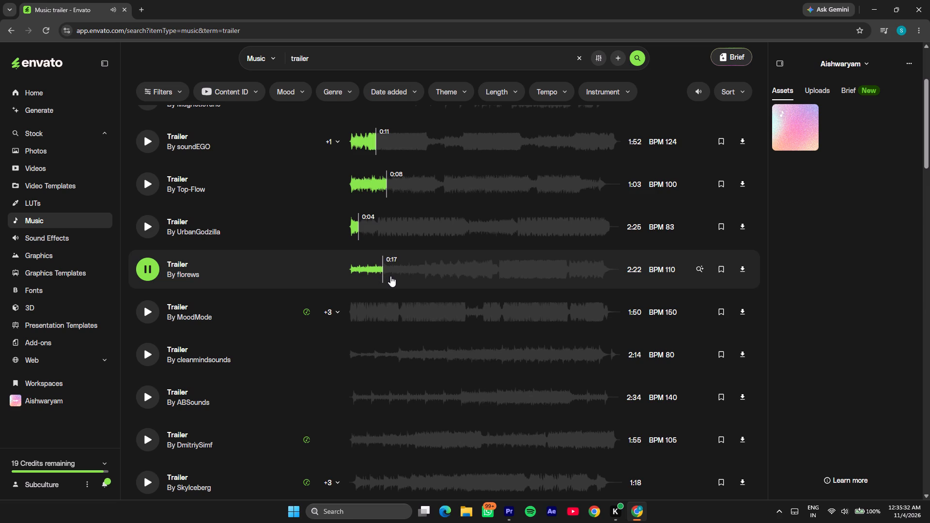
click(474, 283)
click(483, 280)
click(497, 280)
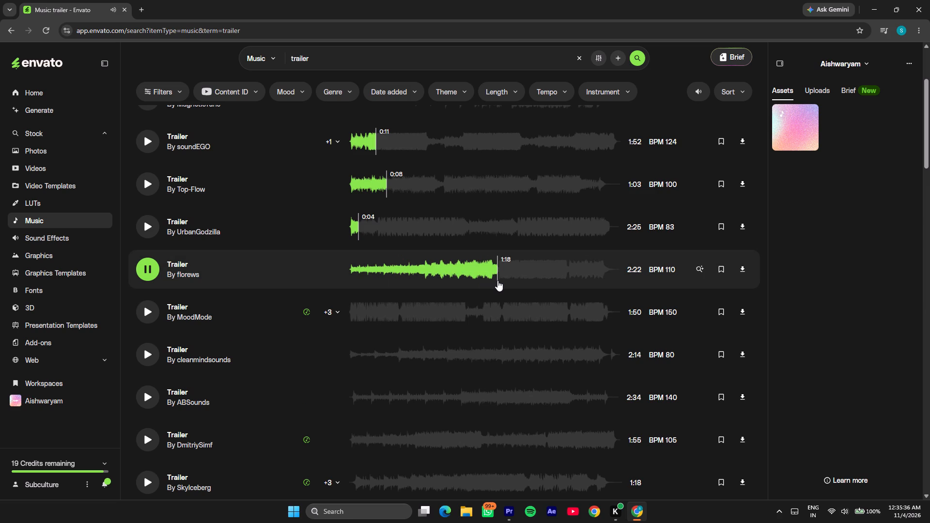
Preview the opening of the Trailer track by MoodMode and pause playback.
click(354, 322)
scroll(387, 332, down, 2)
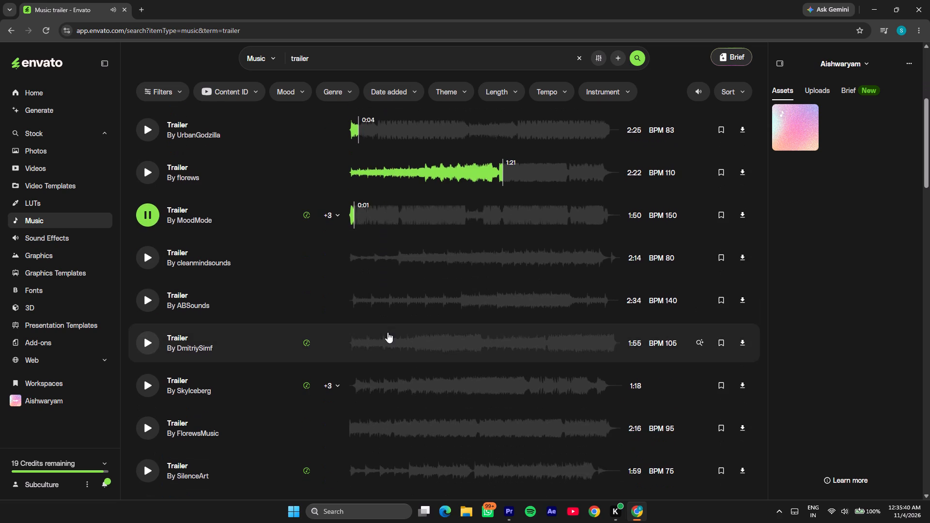
click(143, 220)
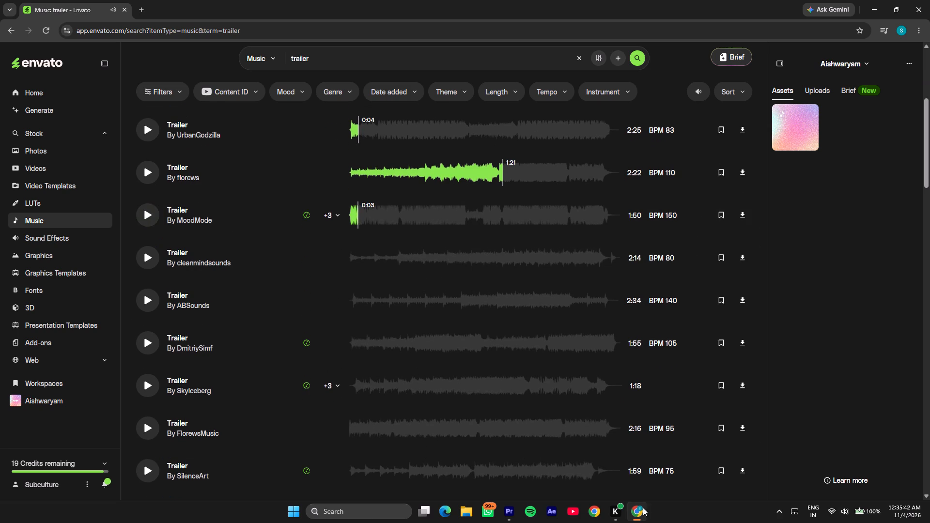
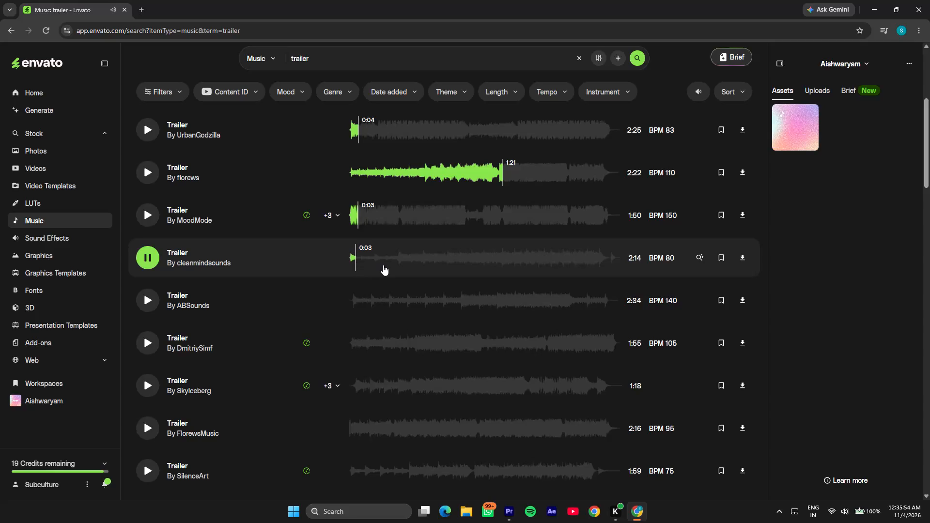
Preview the Trailer tracks by cleanmindsounds, ABSounds and DmitriySimf, skipping ahead twice in the cleanmindsounds track.
click(374, 265)
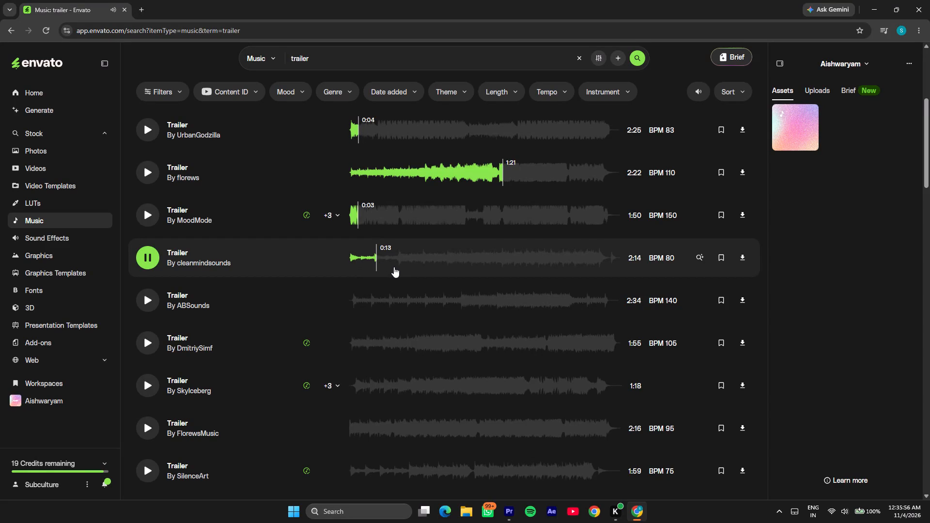
click(394, 267)
click(354, 306)
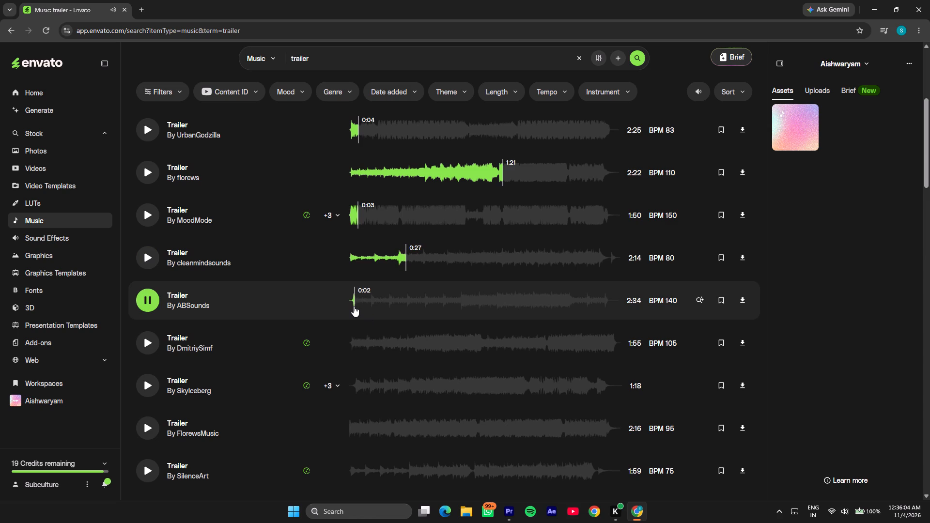
click(349, 347)
click(352, 348)
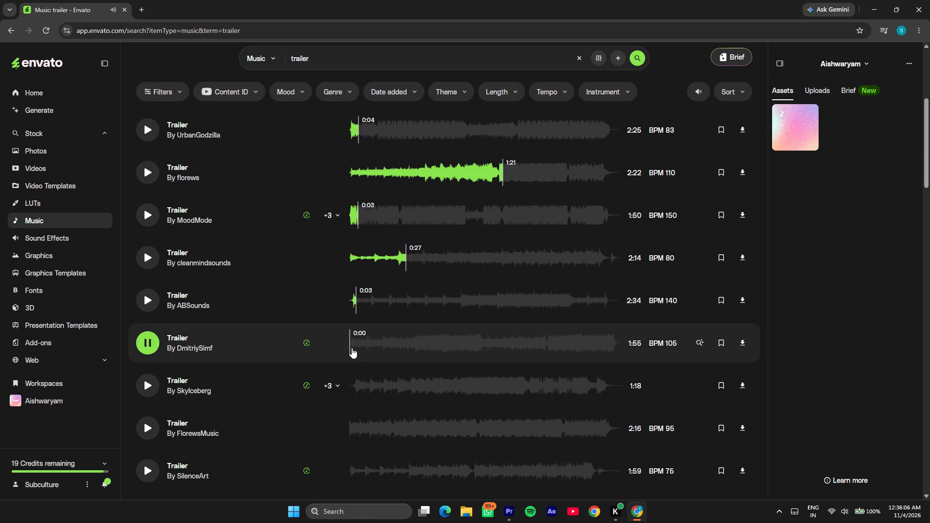
Preview the openings of the Trailer tracks by SkyIceberg and FlorewsMusic.
scroll(410, 341, down, 4)
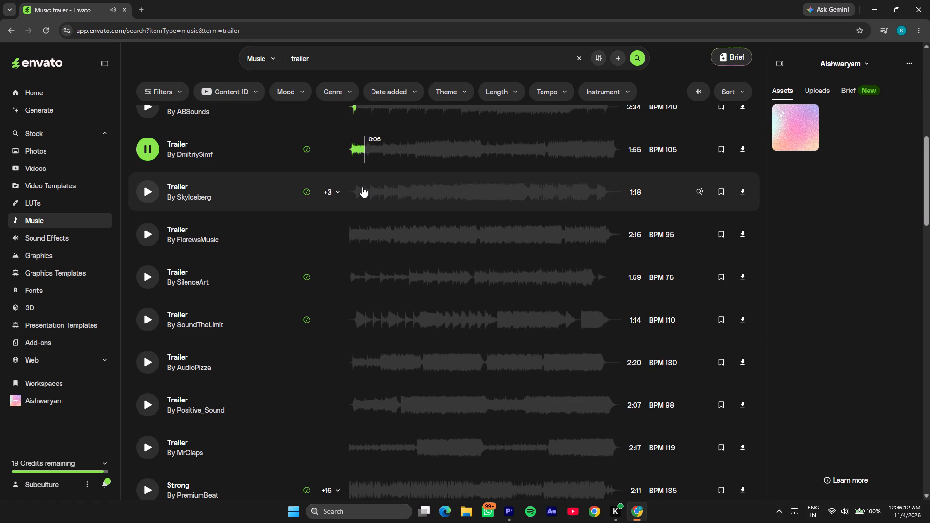
click(354, 200)
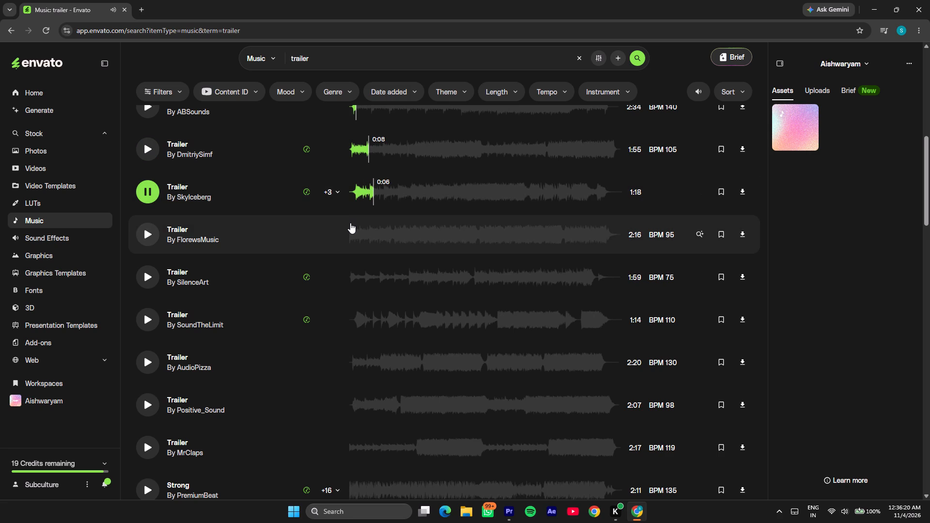
click(348, 241)
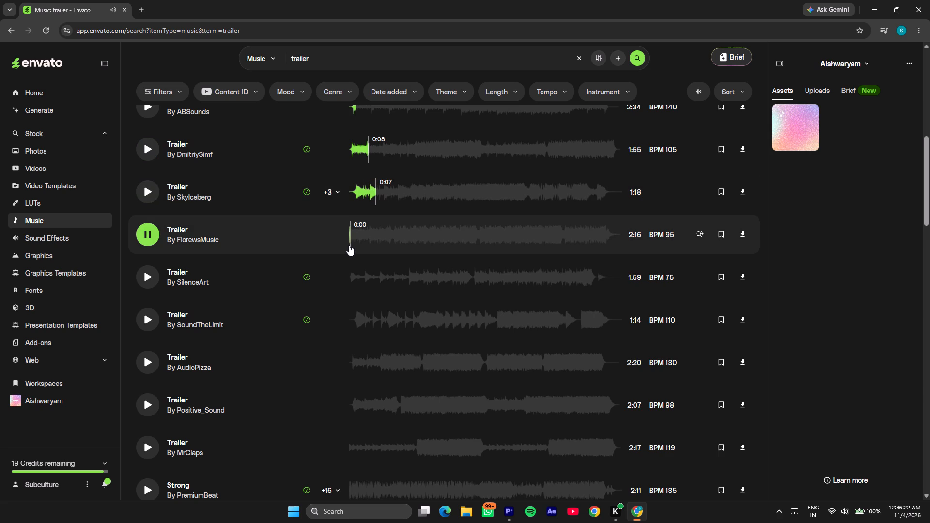
Compare the Trailer tracks by SilenceArt and SoundTheLimit, returning to SilenceArt and skipping ahead to its louder section.
click(351, 278)
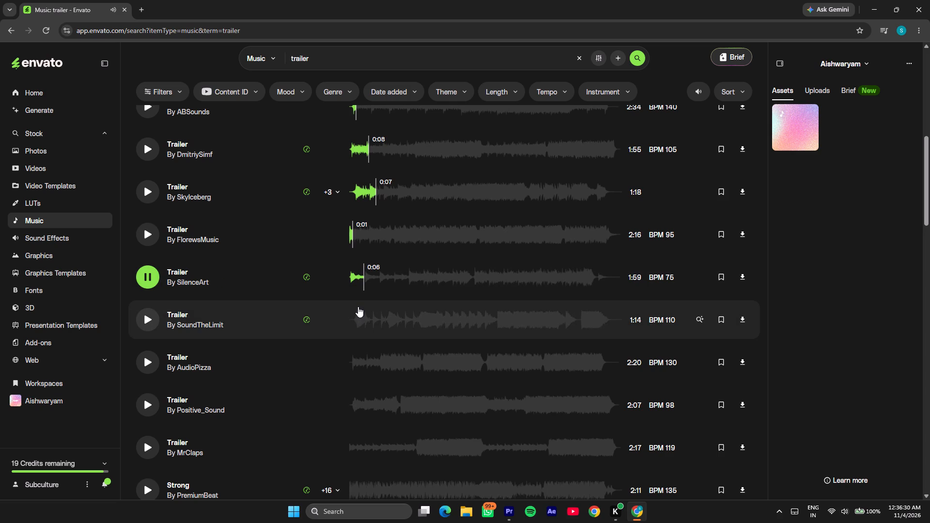
click(360, 324)
click(351, 279)
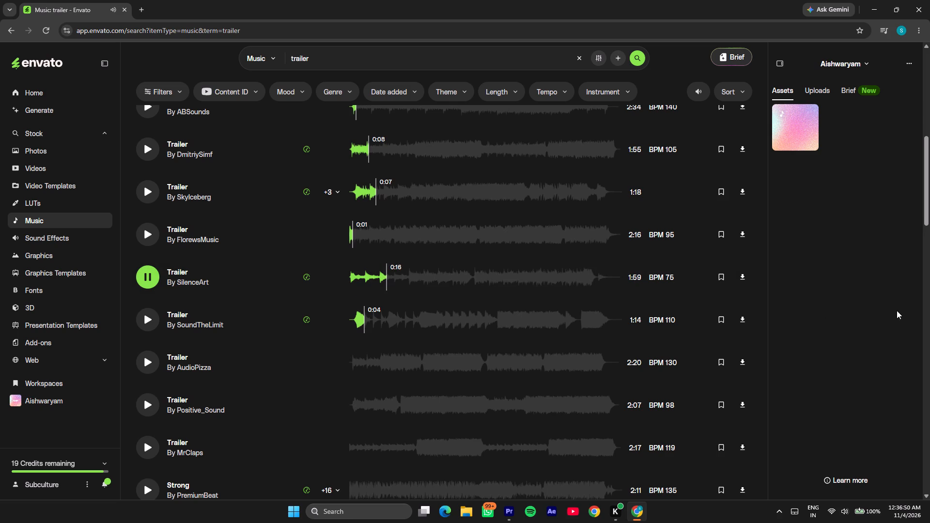
click(405, 279)
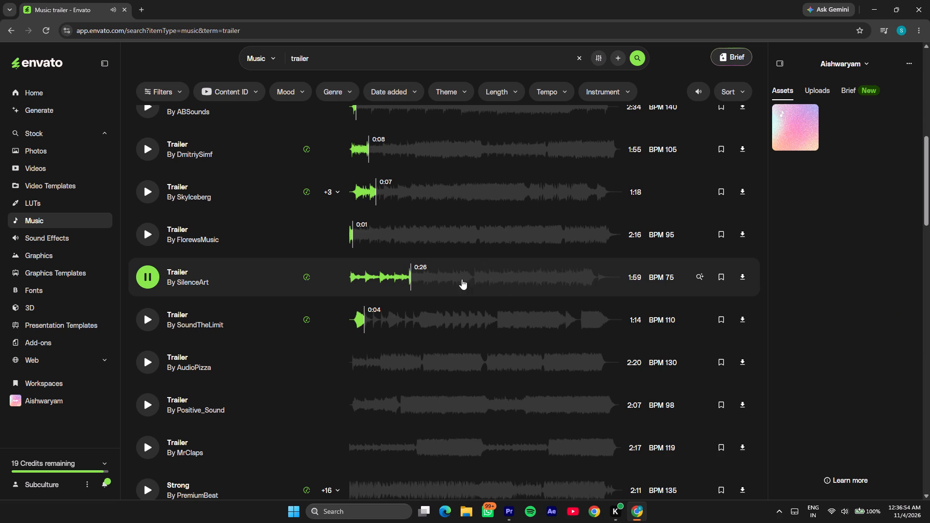
Download the Trailer track by SilenceArt and pause its preview.
click(739, 282)
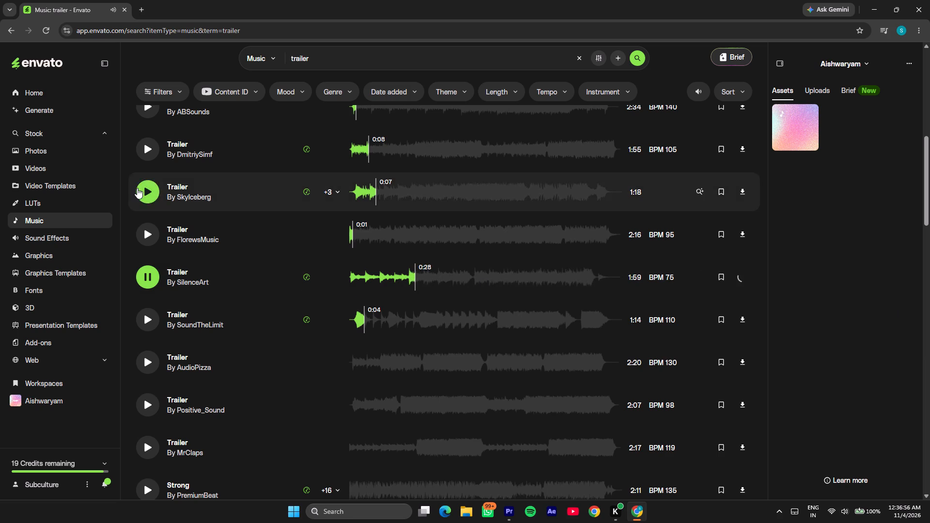
click(142, 275)
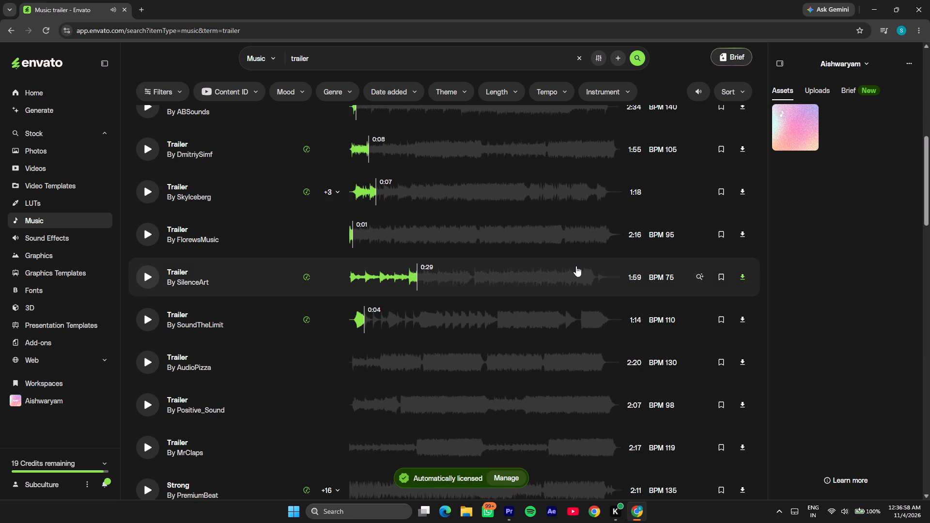
scroll(533, 255, down, 4)
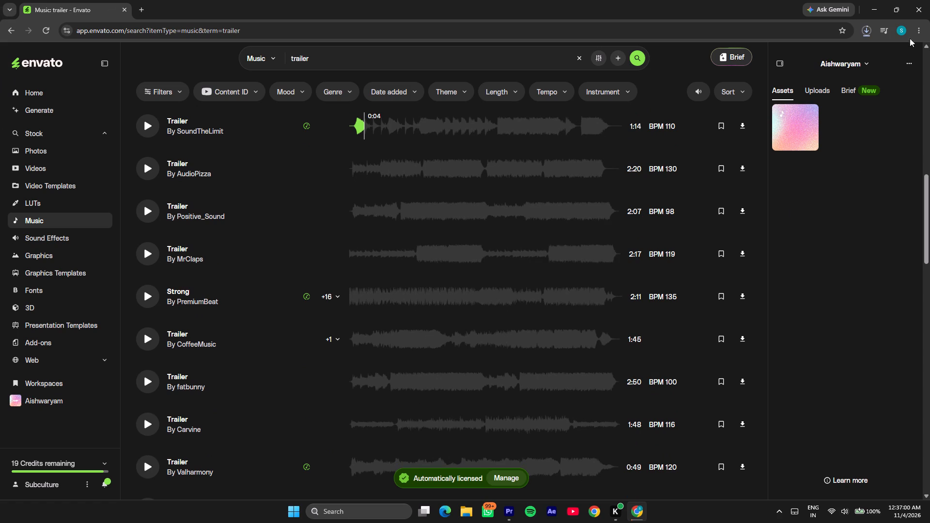
click(870, 32)
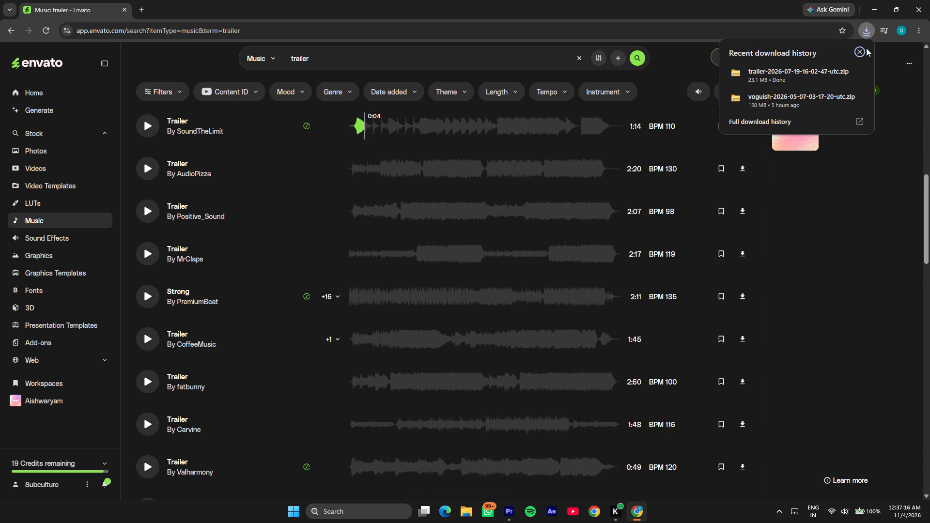
click(838, 72)
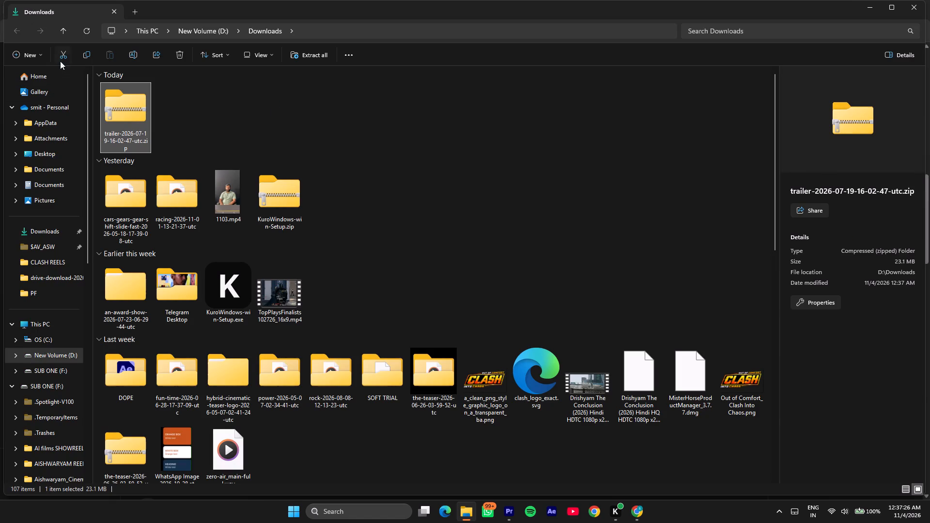
click(64, 55)
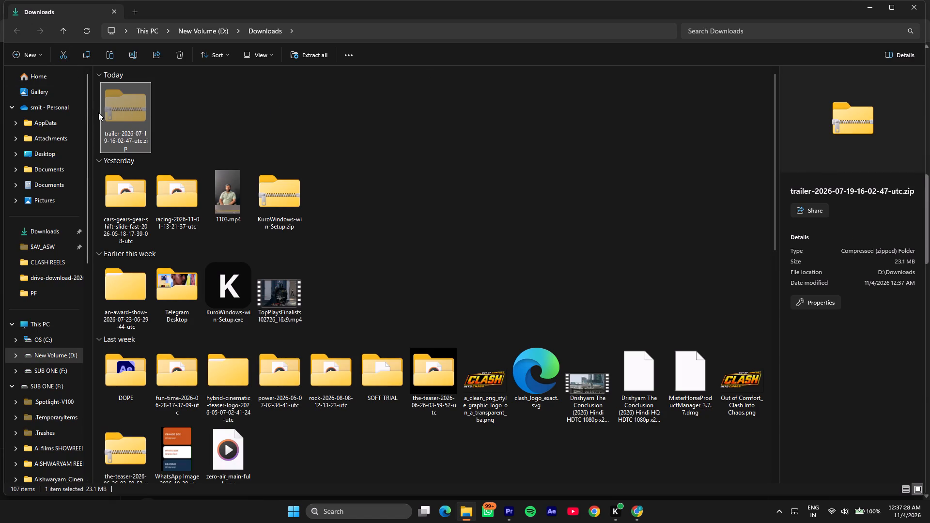
click(64, 274)
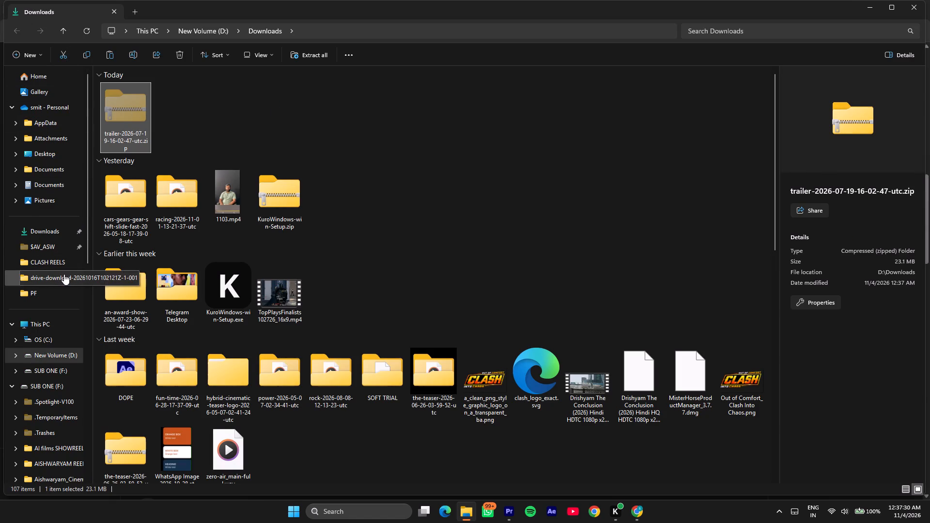
click(221, 29)
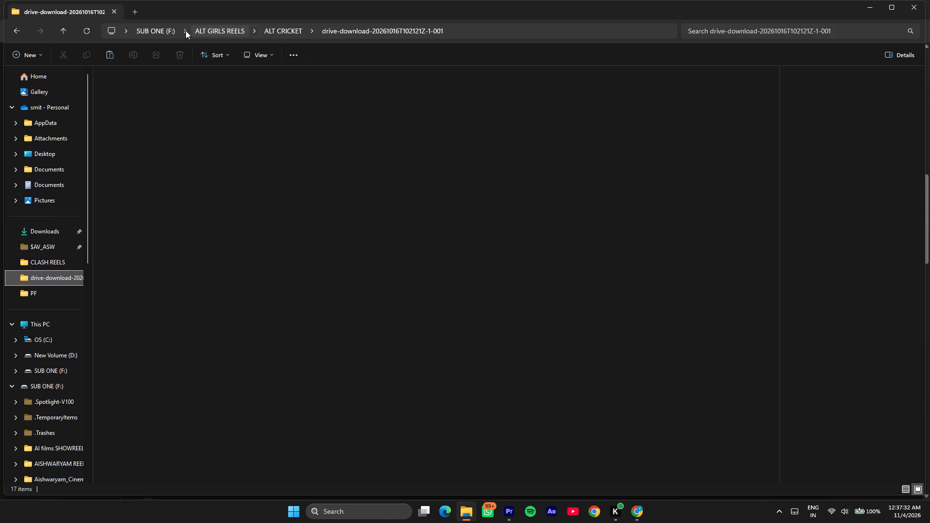
click(165, 31)
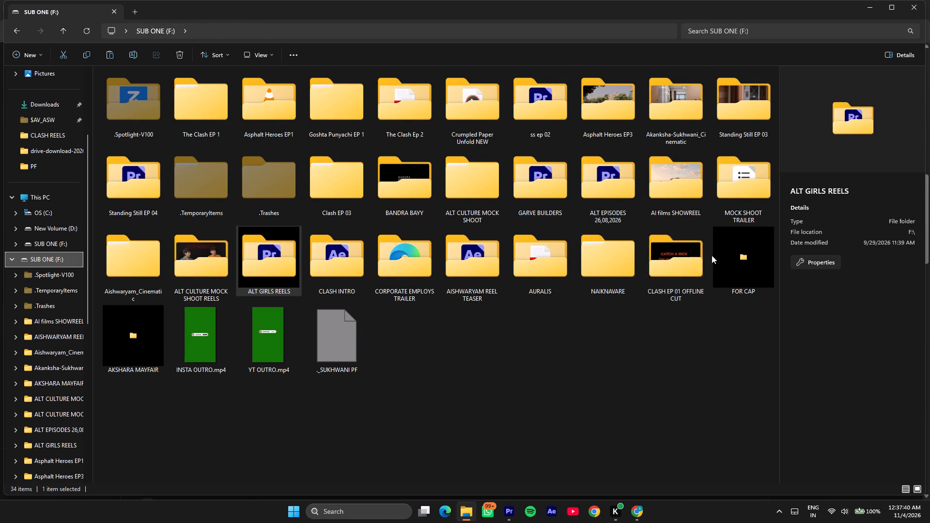
double_click(143, 341)
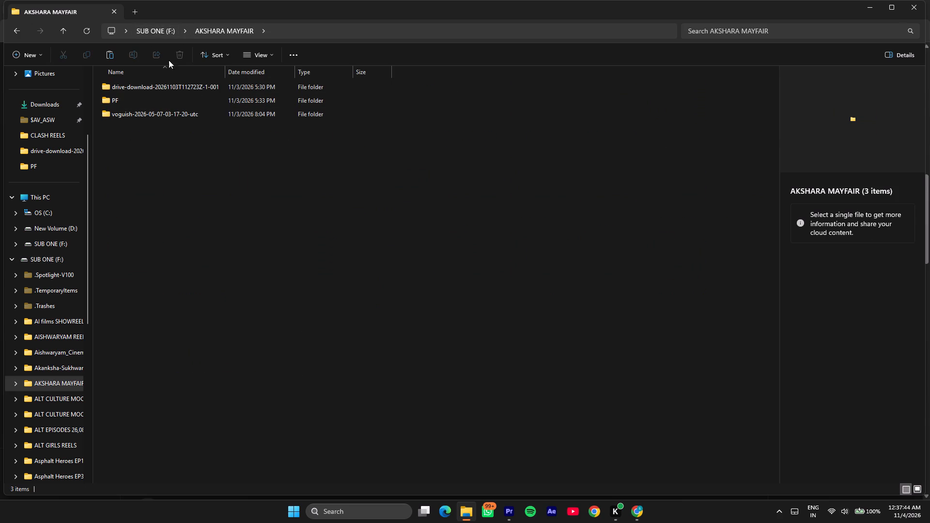
click(106, 55)
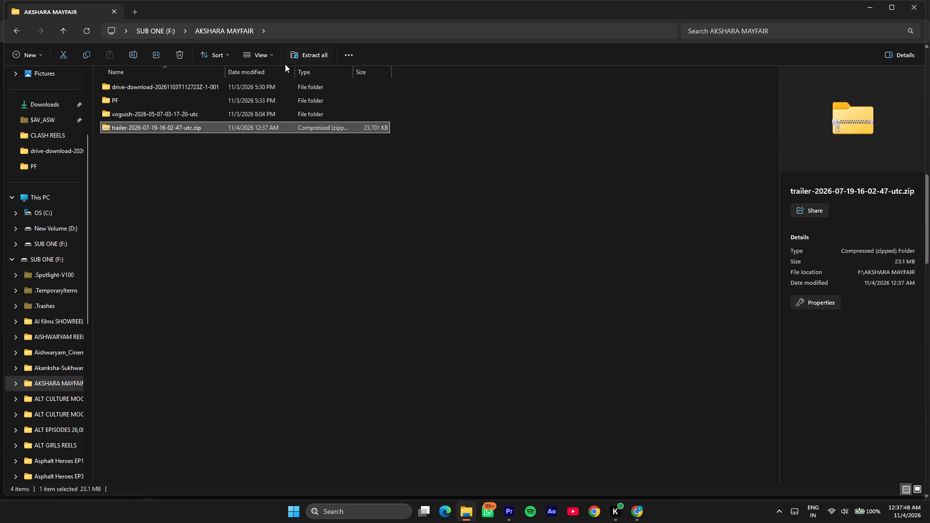
Extract the trailer zip within the AKSHARA MAYFAIR folder, close the extracted folder's window and delete the zip archive.
click(302, 59)
click(567, 348)
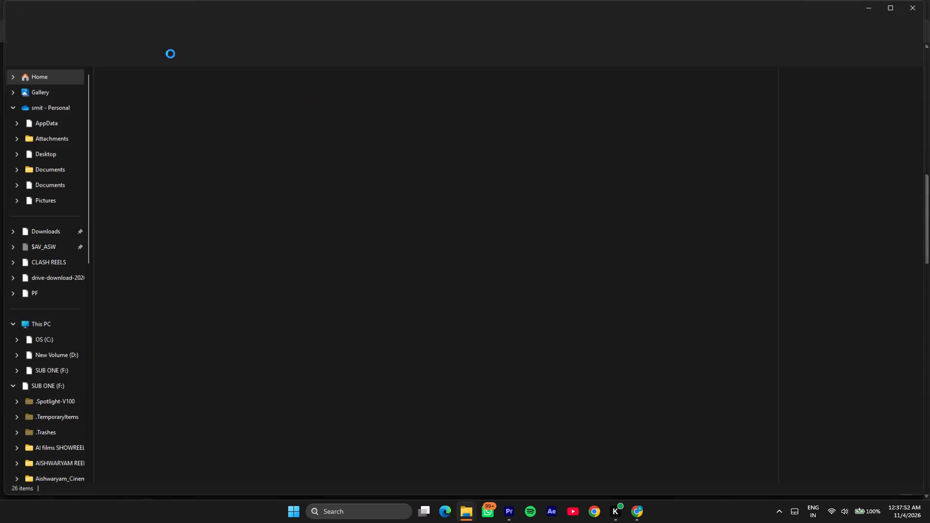
click(910, 5)
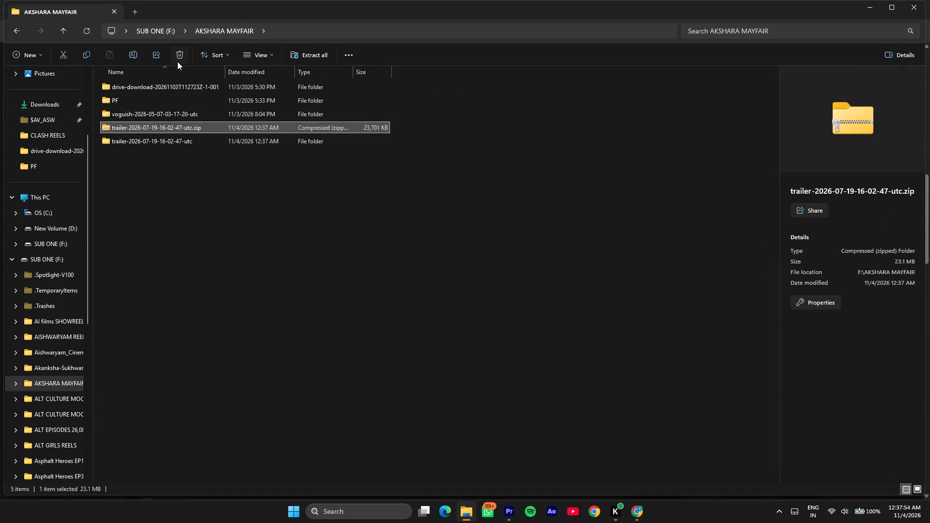
click(180, 51)
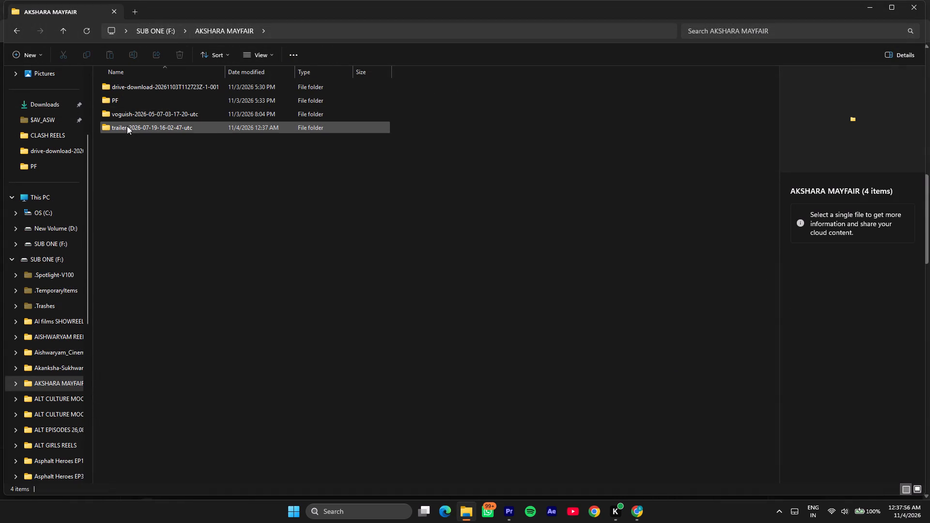
click(511, 507)
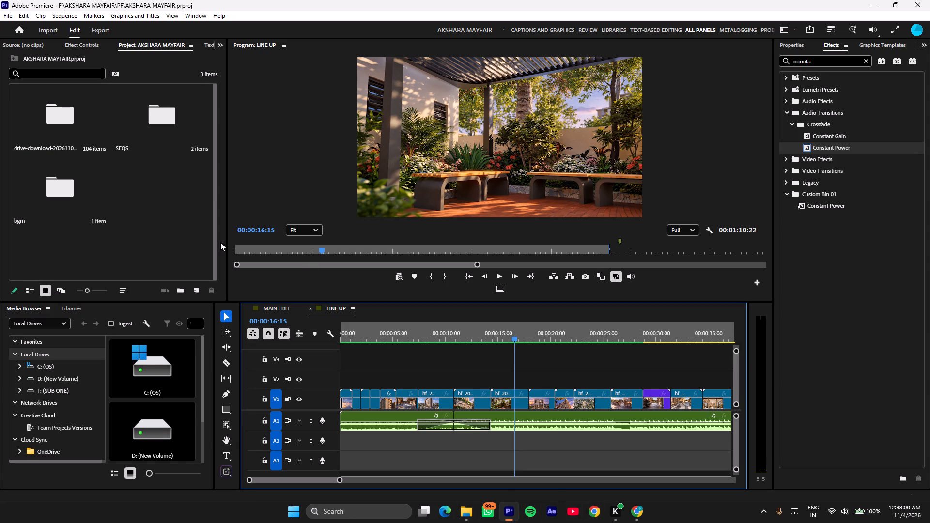
double_click(90, 197)
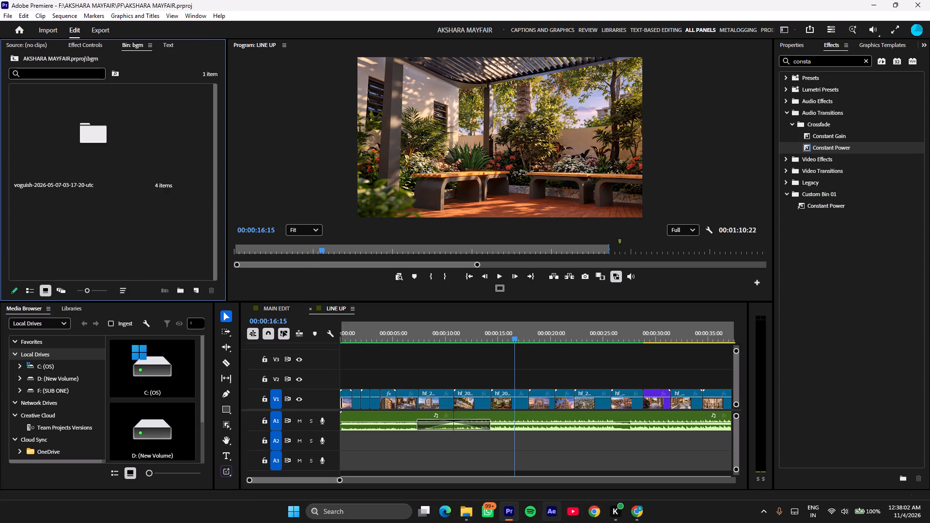
click(461, 508)
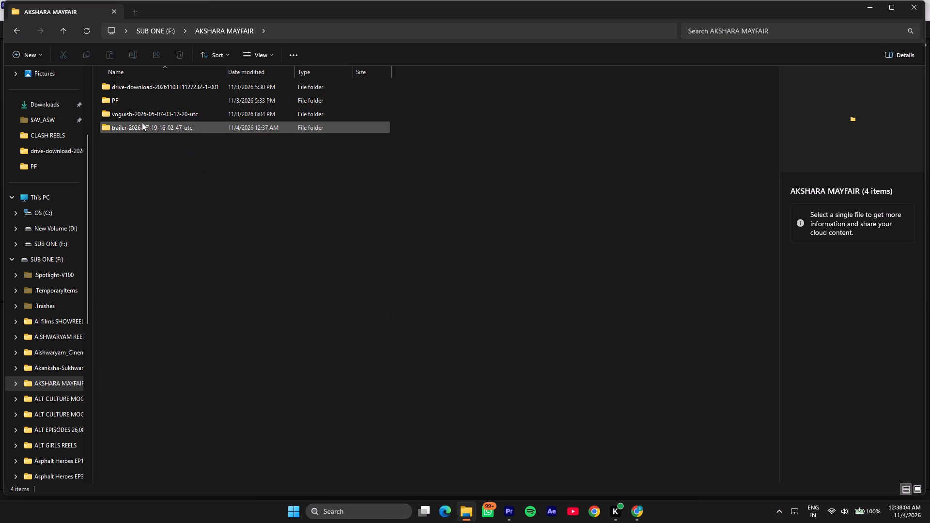
drag(139, 124, 187, 336)
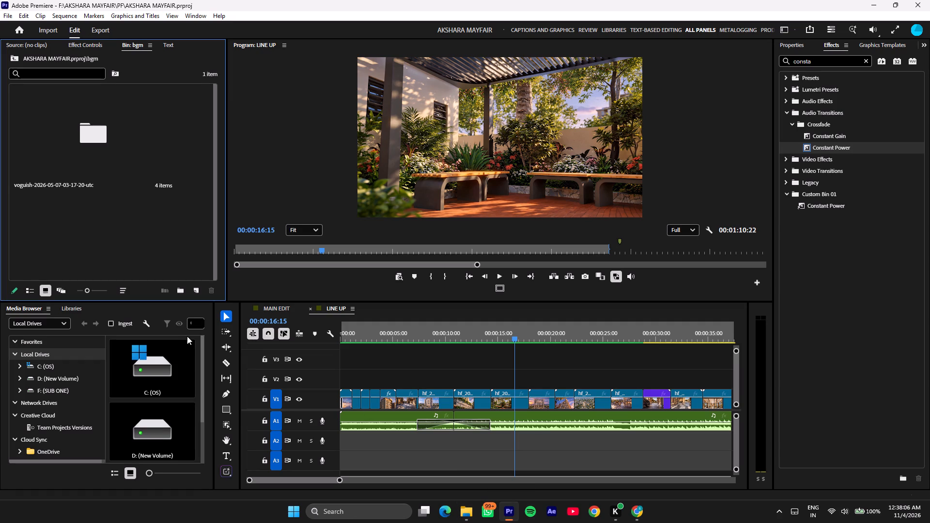
drag(187, 336, 172, 230)
click(159, 205)
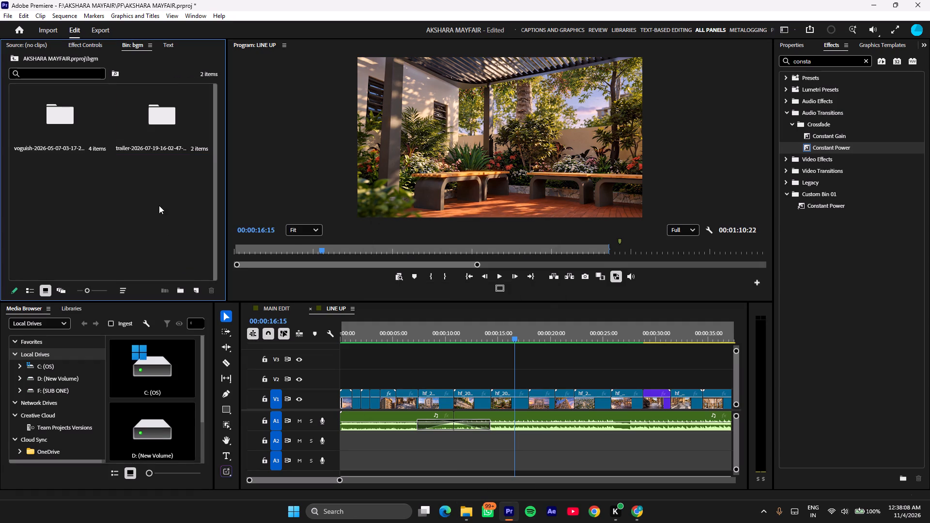
Open Main (2-00).wav from the imported trailer bin in the Source monitor.
double_click(166, 122)
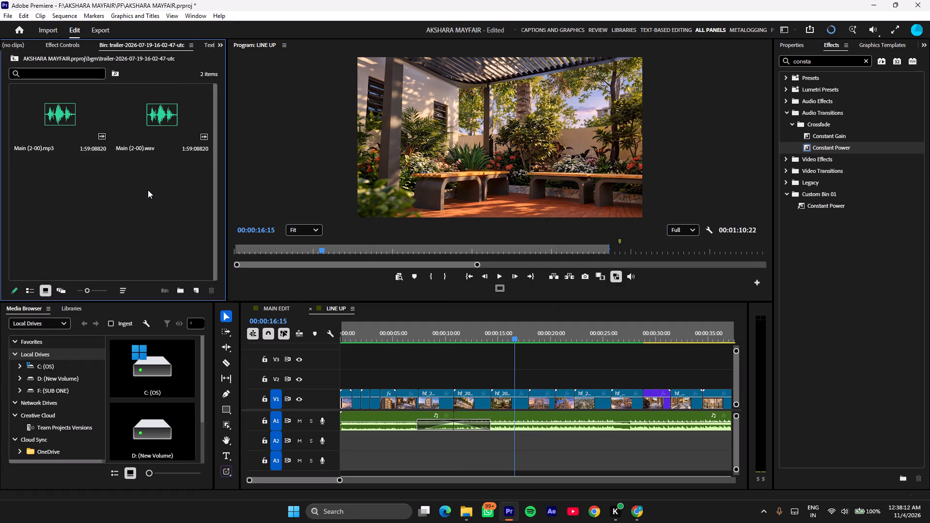
double_click(144, 112)
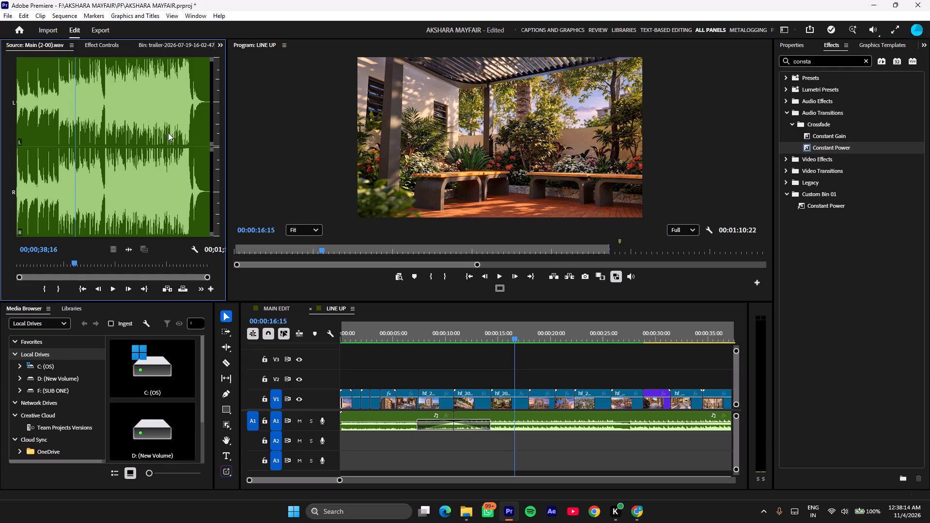
Delete the existing music clips from audio track A1 of the LINE UP sequence.
drag(524, 436, 435, 422)
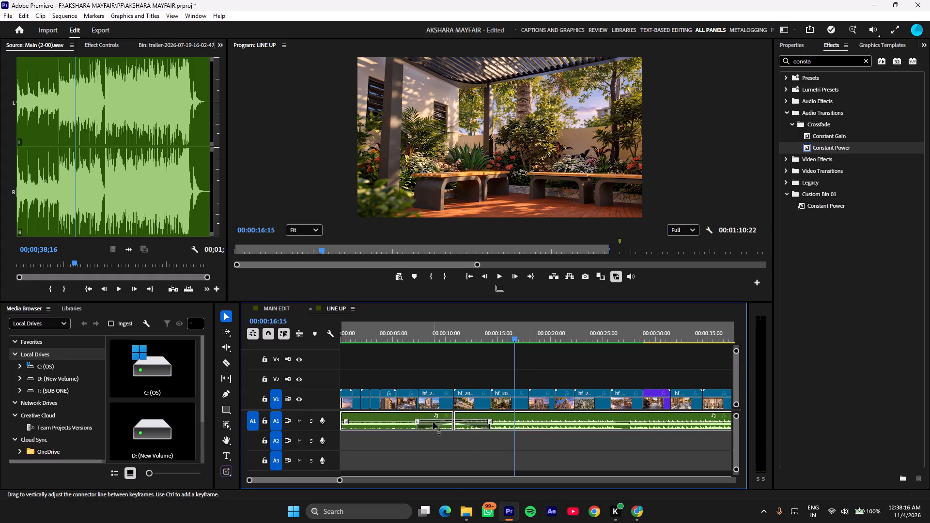
key(BackSpace)
Place the full Main (2-00).wav music at the very start of audio track A1 in the LINE UP sequence.
drag(169, 183, 383, 422)
drag(78, 197, 370, 419)
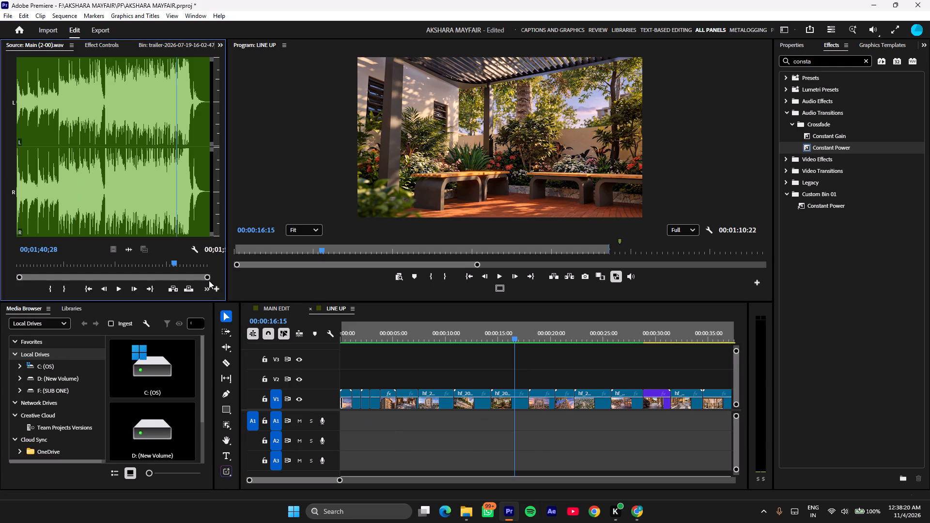
scroll(391, 430, up, 12)
drag(129, 252, 329, 422)
Trim the quiet opening off the A1 music clip and move the clip back to the start of the sequence.
drag(356, 329, 329, 334)
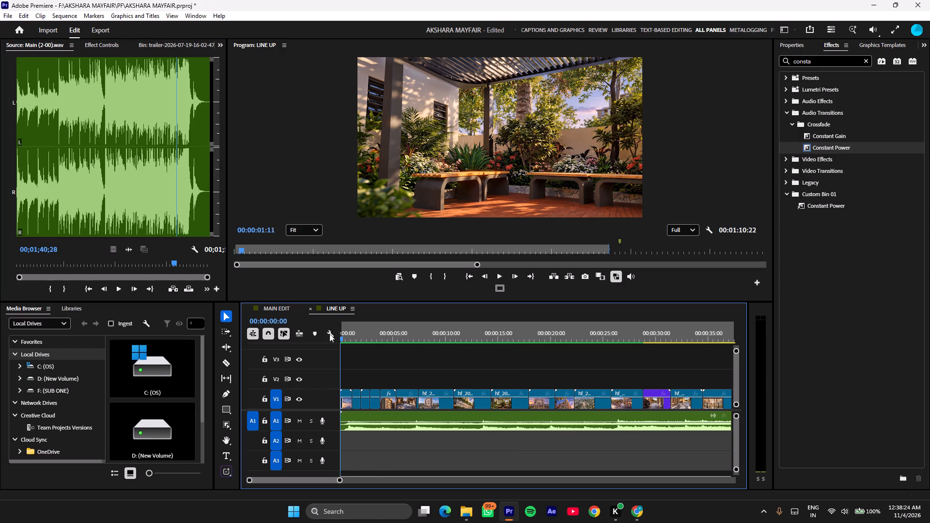
drag(329, 334, 297, 342)
text(==)
key(space)
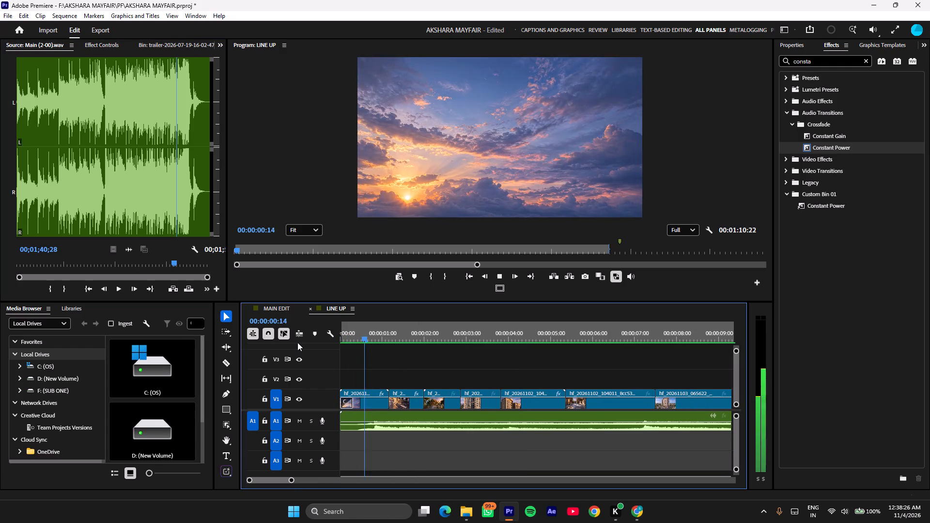
drag(413, 333, 272, 374)
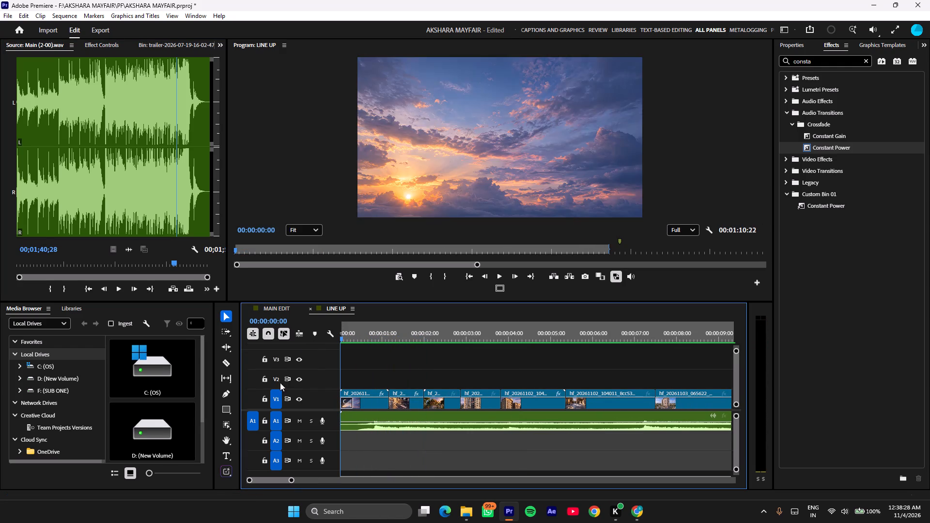
drag(411, 417, 392, 418)
drag(341, 415, 355, 413)
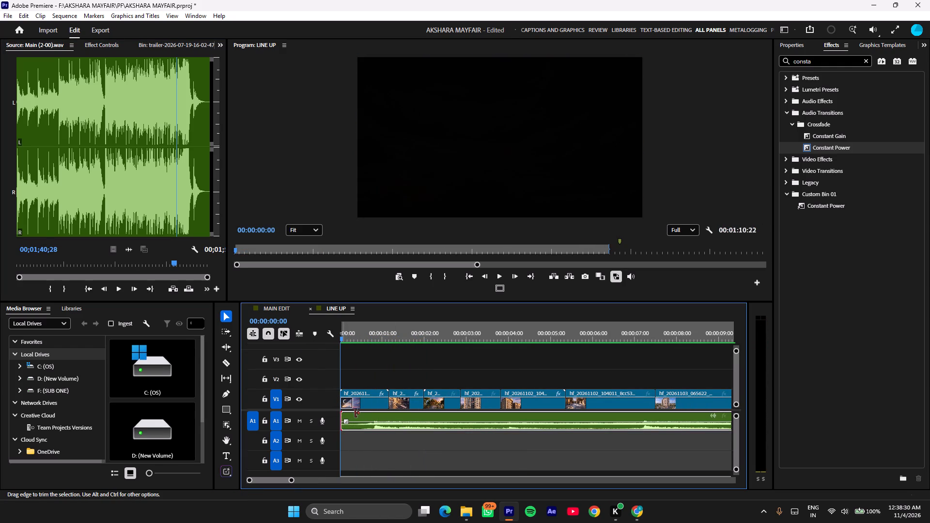
drag(355, 413, 361, 413)
drag(380, 410, 354, 410)
drag(396, 414, 372, 417)
Play the opening of LINE UP to check the first cuts against the trimmed music.
drag(354, 339, 297, 349)
key(space)
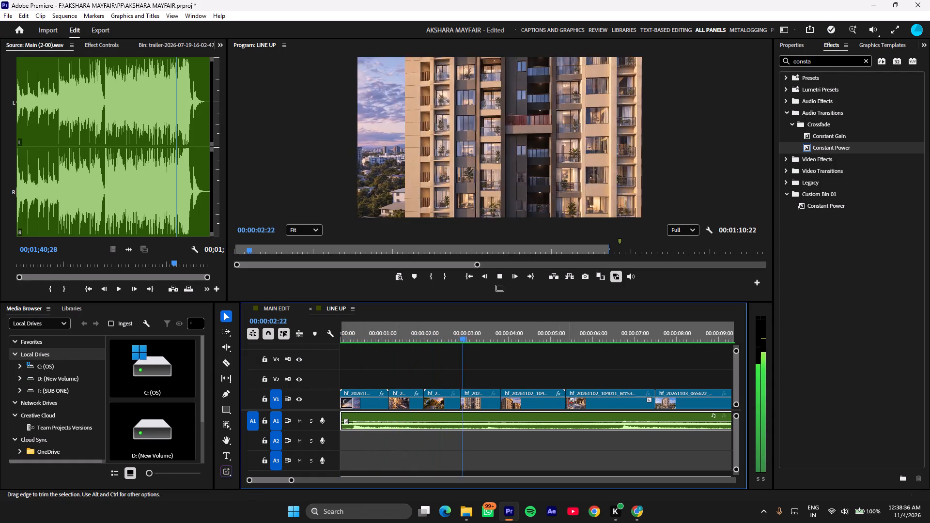
scroll(569, 403, down, 3)
drag(460, 329, 232, 377)
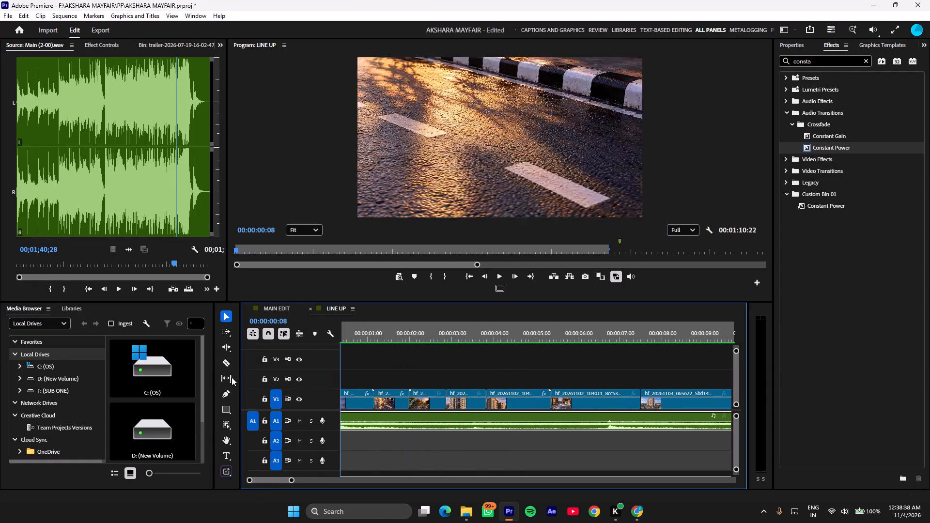
drag(232, 377, 230, 378)
key(space)
key(space)
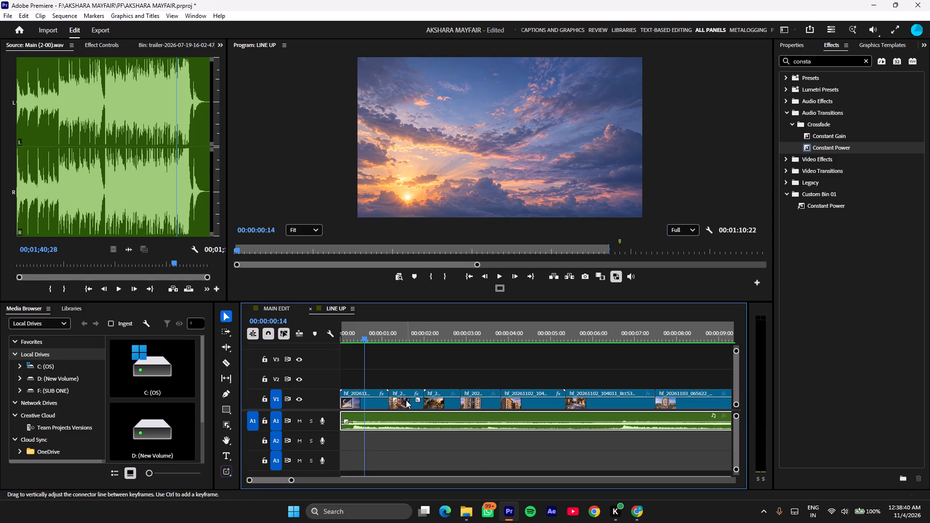
Lock audio track A1 and shift every V1 clip after the first later, so the second starts at about 5 seconds.
click(263, 424)
key(a)
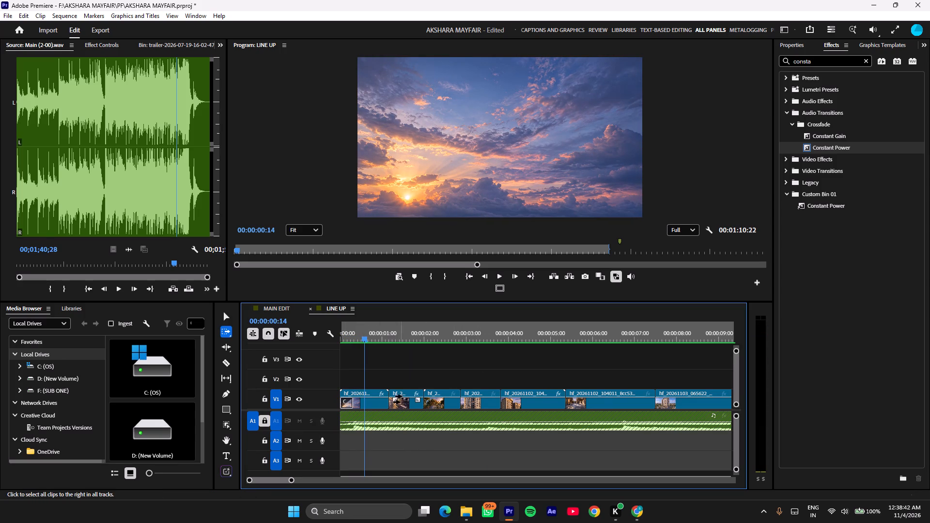
drag(419, 393, 585, 392)
key(v)
click(587, 373)
Set the opening sunset clip on V1 to 100% speed.
drag(492, 335, 325, 363)
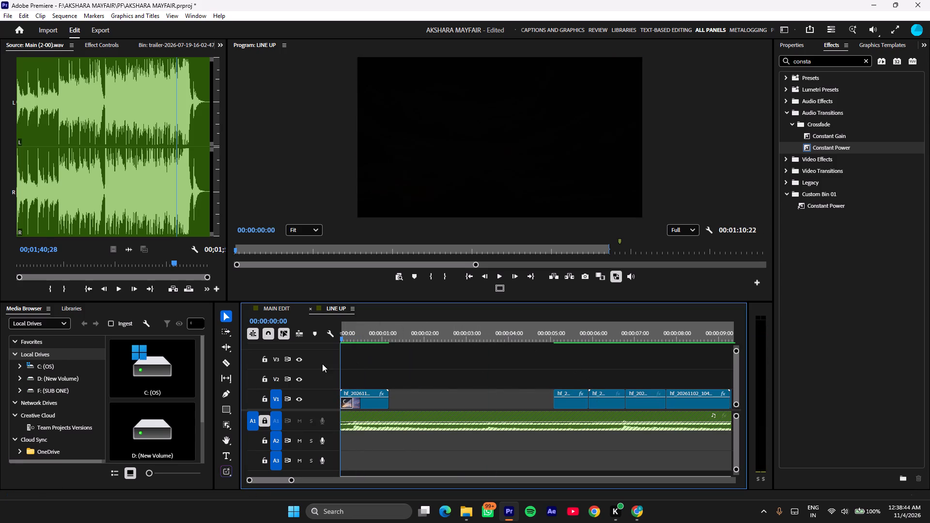
key(space)
drag(387, 392, 546, 394)
key(space)
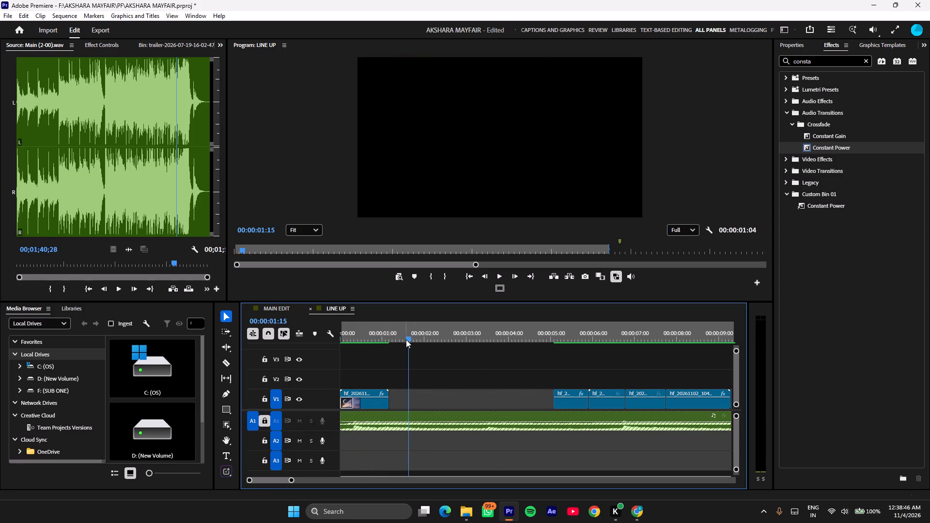
drag(397, 337, 293, 375)
key(r)
right_click(379, 393)
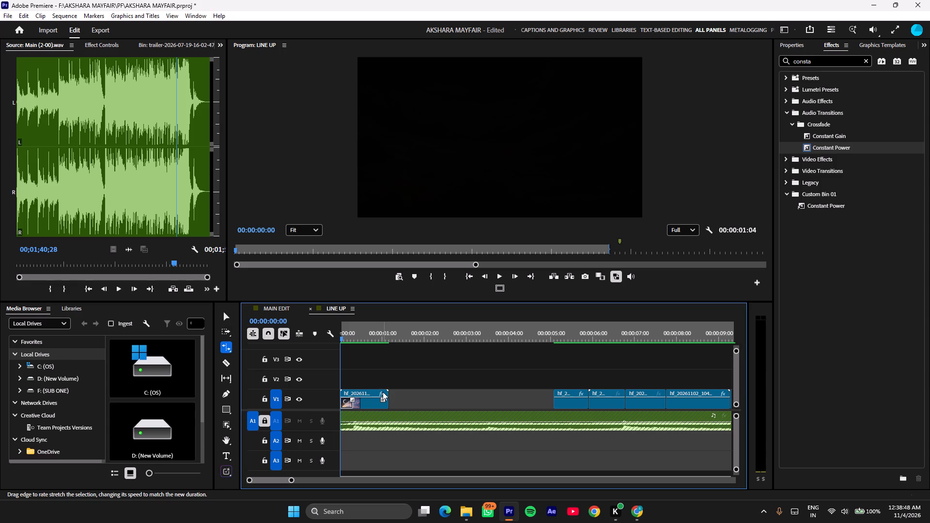
right_click(377, 394)
right_click(371, 395)
click(410, 304)
text(10)
key(0)
click(479, 303)
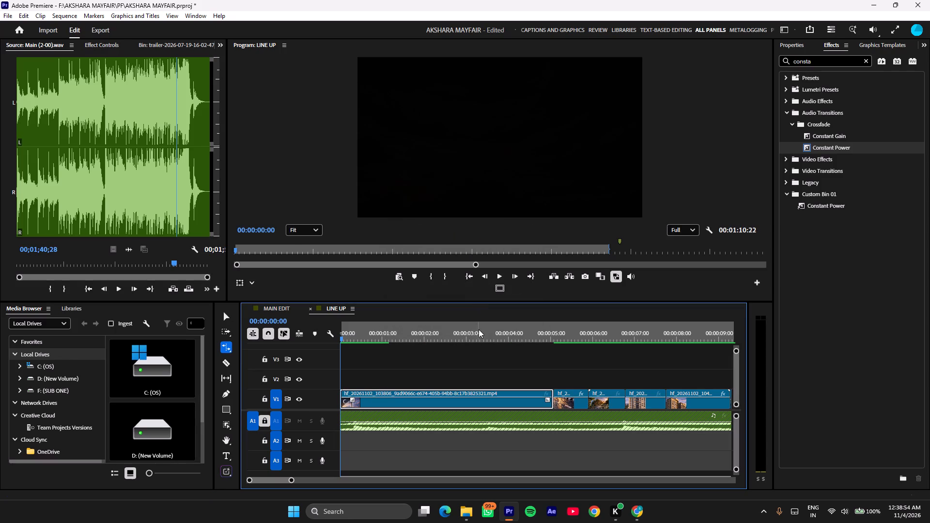
Play the opening against the music and trim the sunset clip's end to about 00:00:03:16.
drag(477, 332, 137, 359)
key(space)
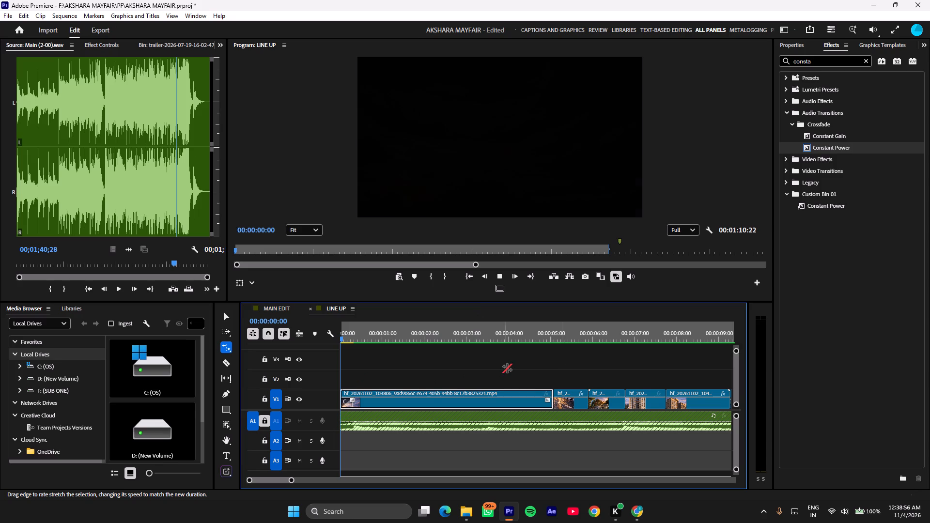
key(v)
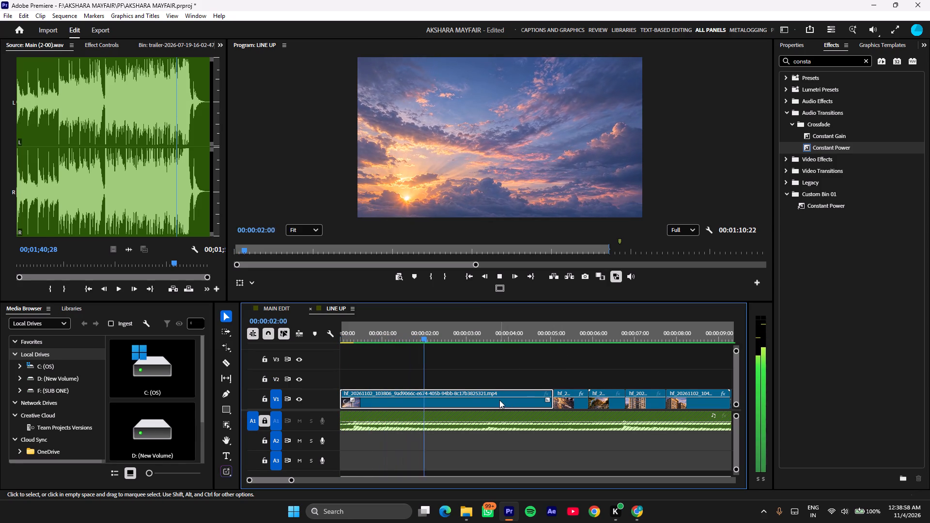
click(498, 400)
key(space)
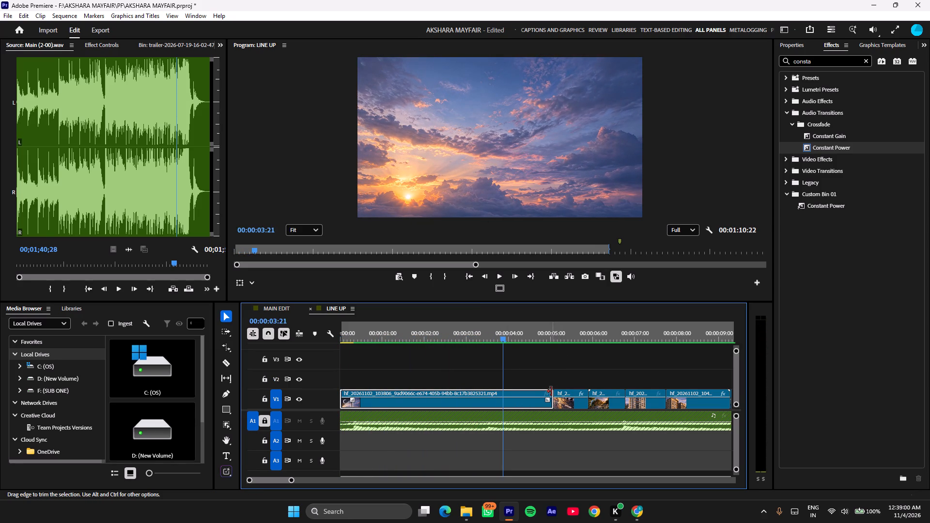
drag(551, 391, 492, 403)
right_click(506, 406)
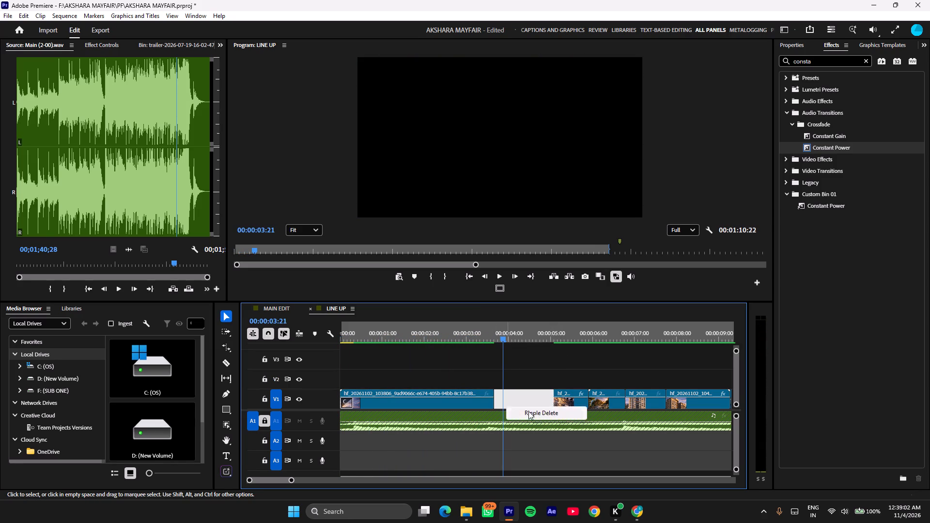
click(570, 370)
Extend the start of the road clip on V1 earlier into the gap and set its speed to 100%.
drag(557, 393, 430, 403)
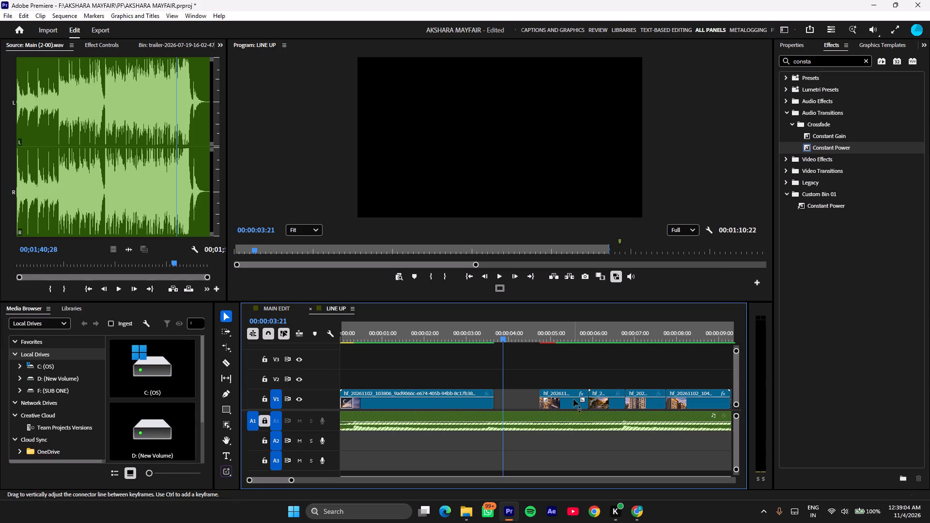
right_click(574, 398)
click(624, 307)
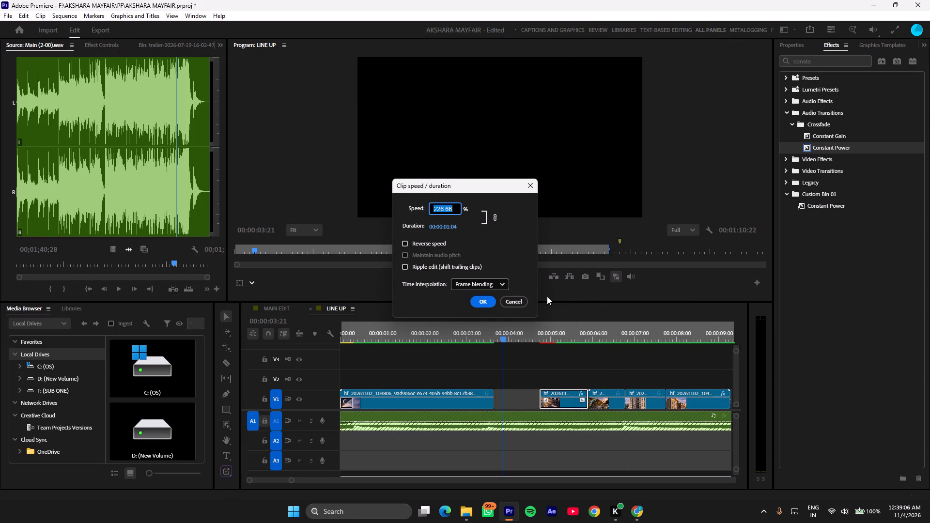
key(1)
key(0)
key(0)
click(485, 305)
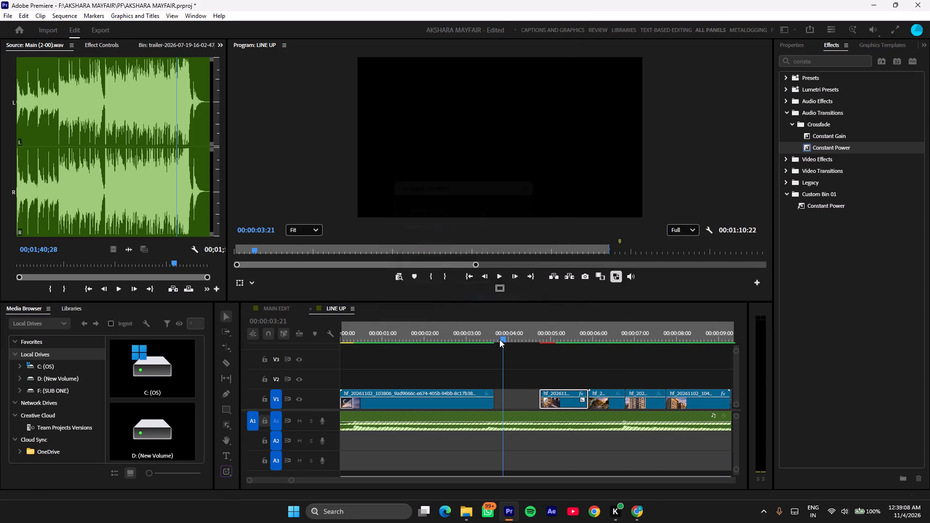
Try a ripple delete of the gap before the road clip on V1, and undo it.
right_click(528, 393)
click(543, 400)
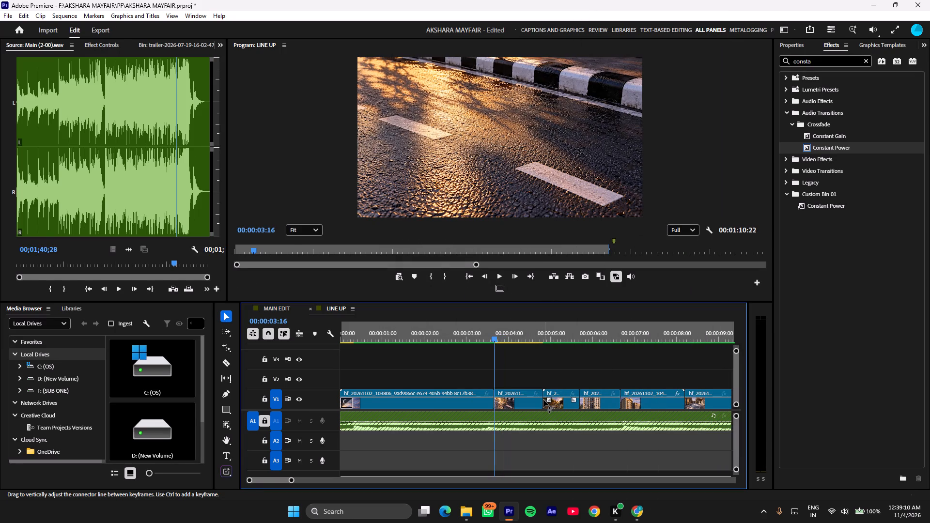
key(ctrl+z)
Move the road clip against the sunset clip's end and extend its end to meet the following V1 clip.
drag(563, 404, 515, 400)
drag(542, 391, 678, 391)
Play across the sunset-to-road cut and move the road clip straight up to video track V2.
drag(491, 322, 451, 334)
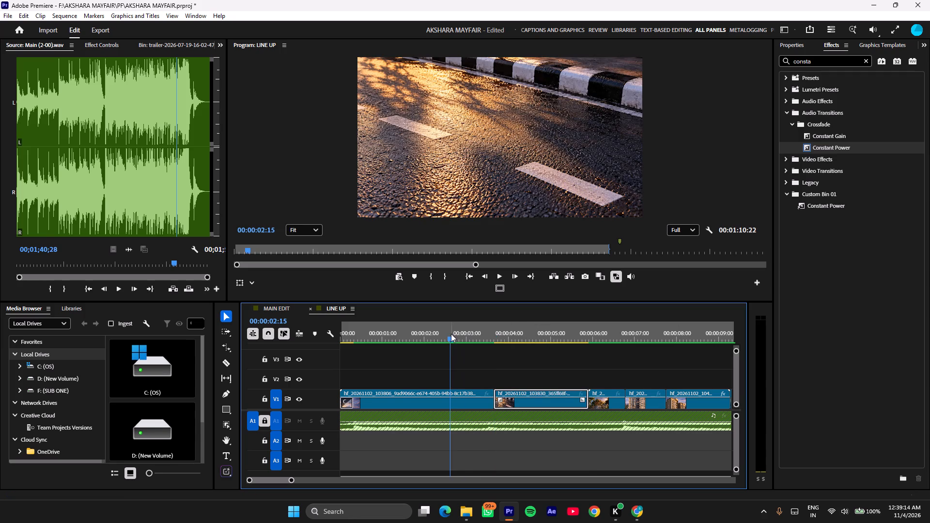
key(space)
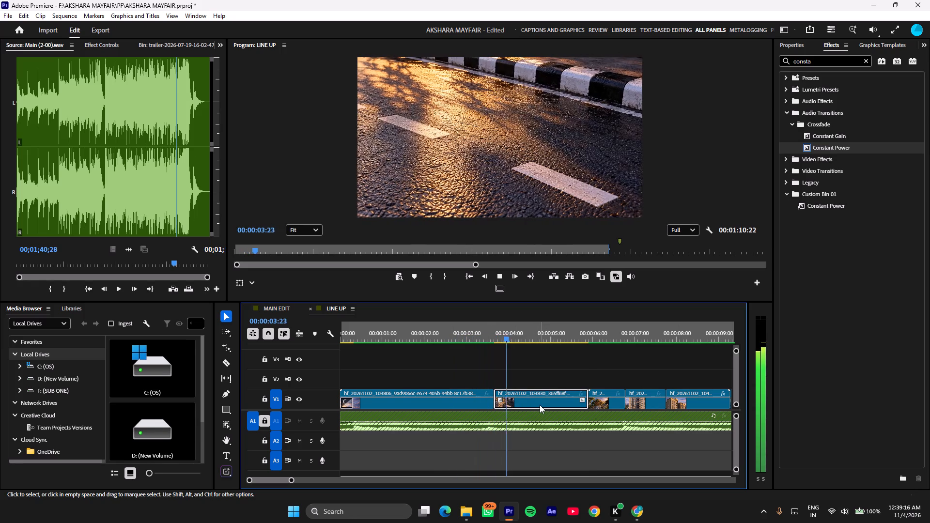
key(space)
drag(540, 405, 521, 383)
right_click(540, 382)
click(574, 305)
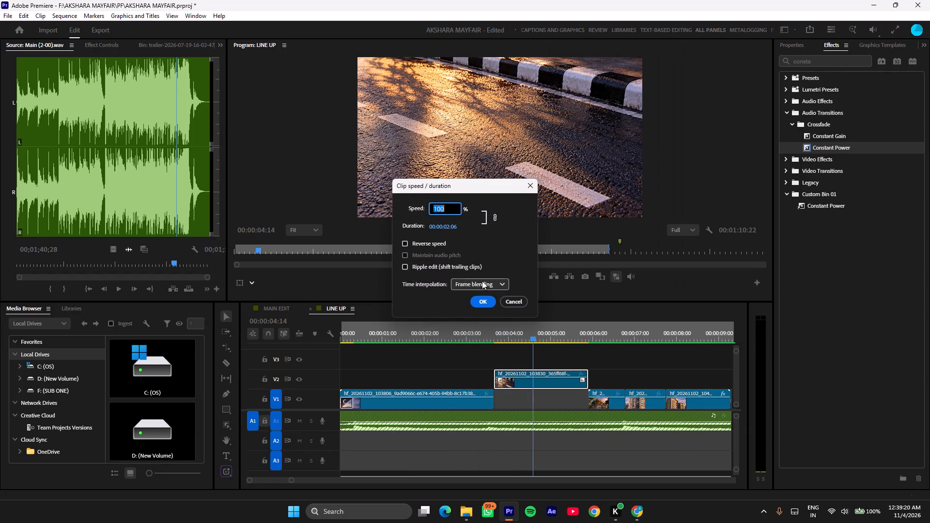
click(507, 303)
Play the sunset and road section repeatedly to judge the road clip's pace and cut points against the music.
drag(524, 325, 448, 328)
key(space)
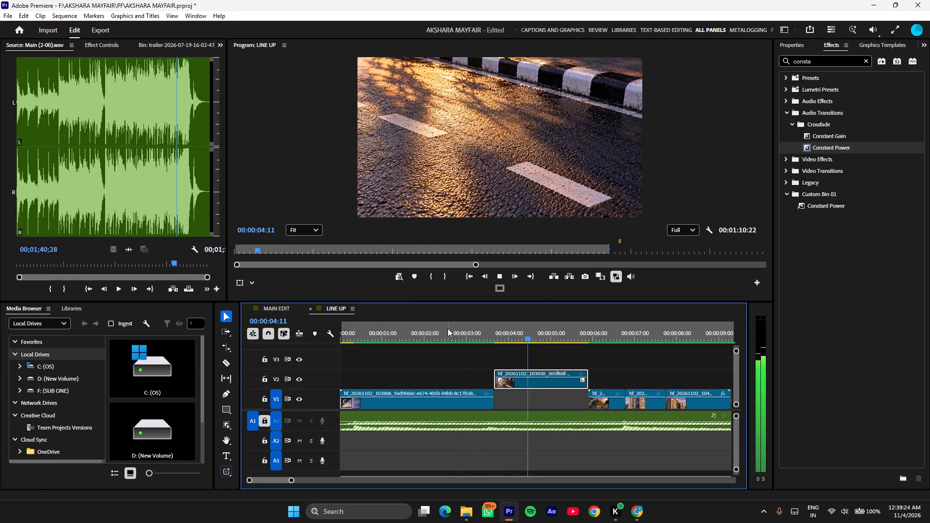
scroll(695, 376, down, 5)
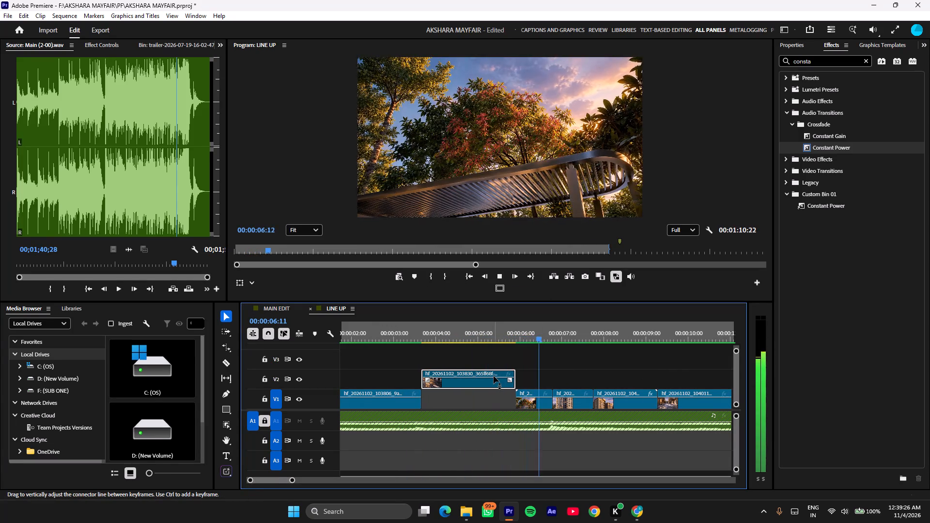
drag(543, 335, 384, 349)
key(space)
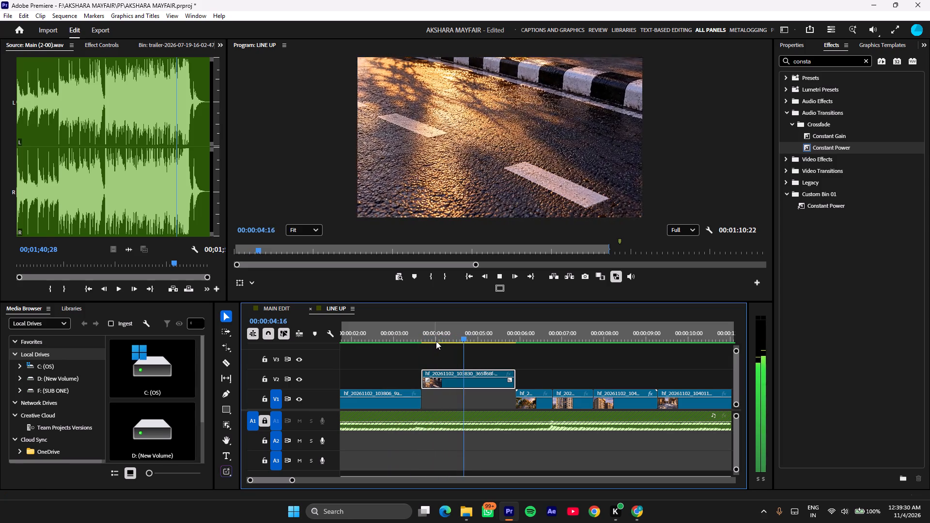
key(space)
drag(435, 328, 231, 371)
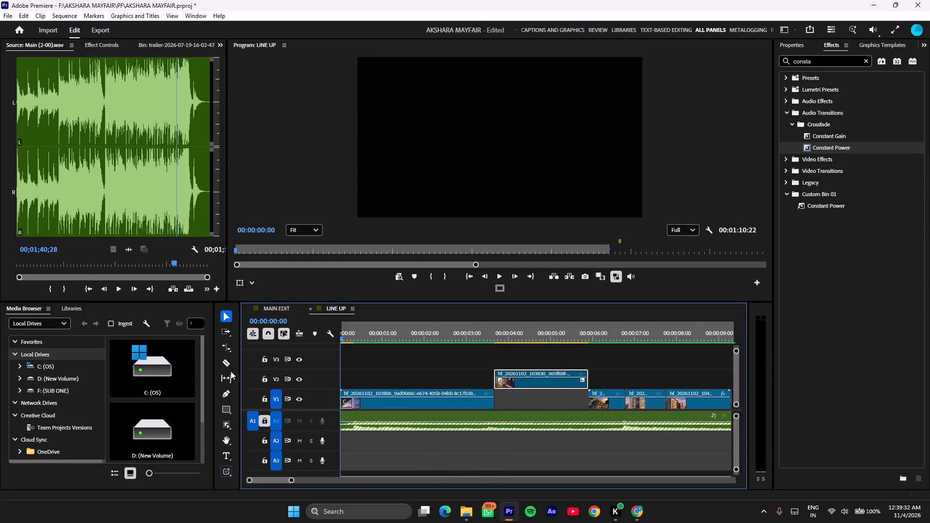
key(space)
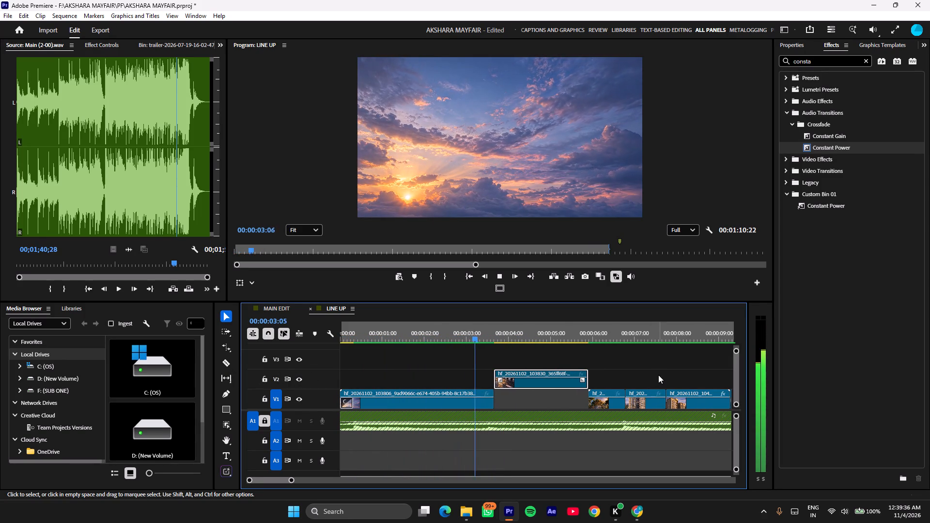
scroll(658, 375, down, 3)
scroll(587, 369, down, 2)
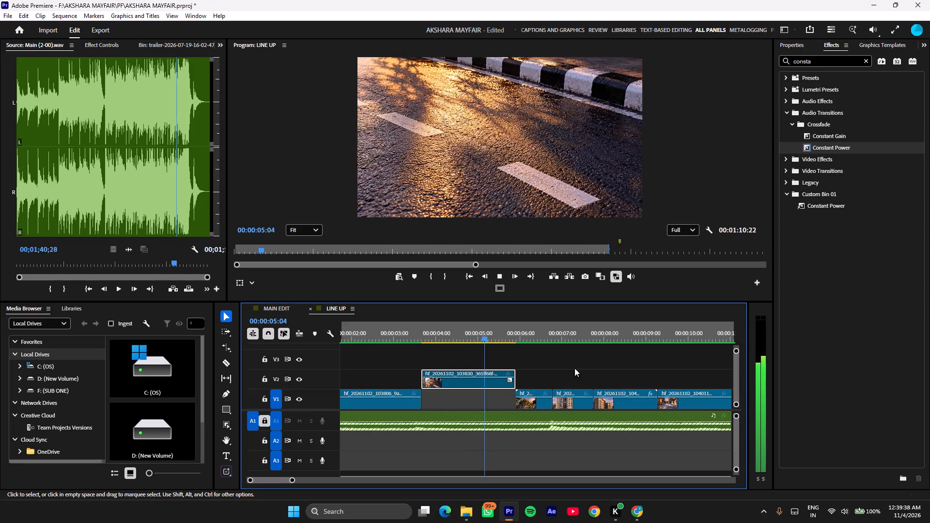
Rate-stretch the road clip on V2 to about 4 seconds, ending at the cut after the second V1 clip beneath it.
drag(472, 335, 449, 342)
key(r)
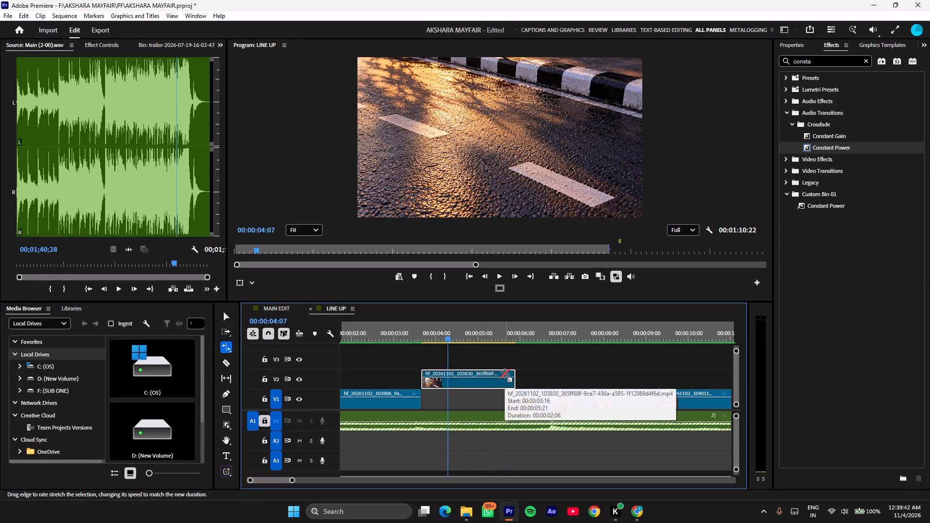
drag(515, 372, 594, 374)
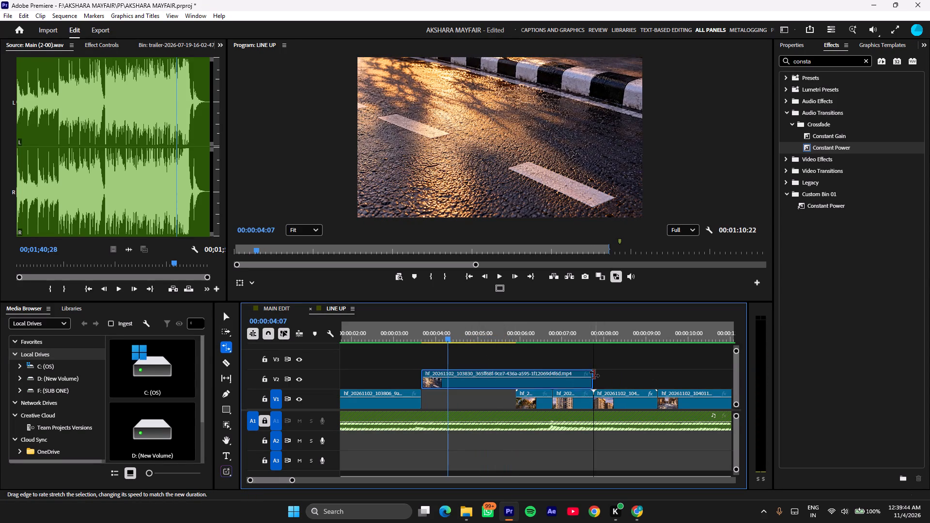
key(c)
key(v)
Set the V2 road clip's time interpolation to Optical Flow, keeping its speed and duration.
right_click(524, 375)
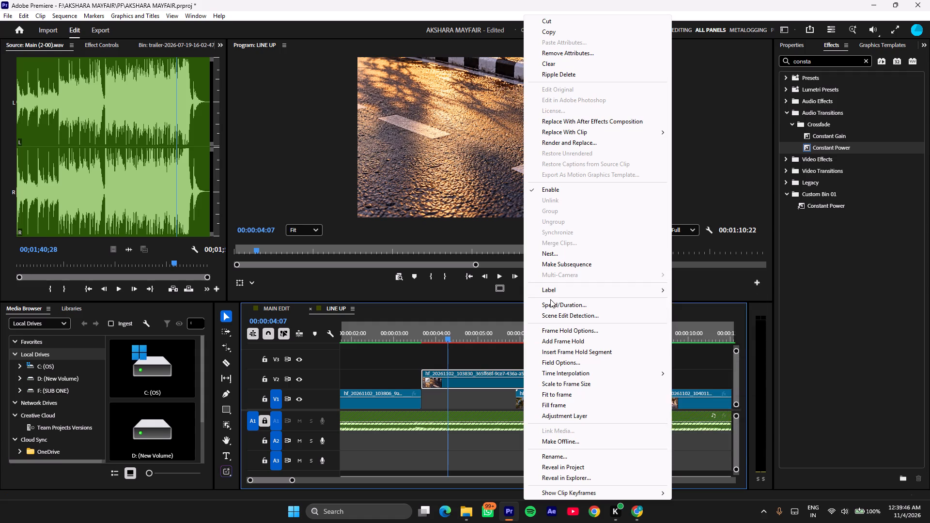
click(550, 299)
click(547, 302)
click(455, 284)
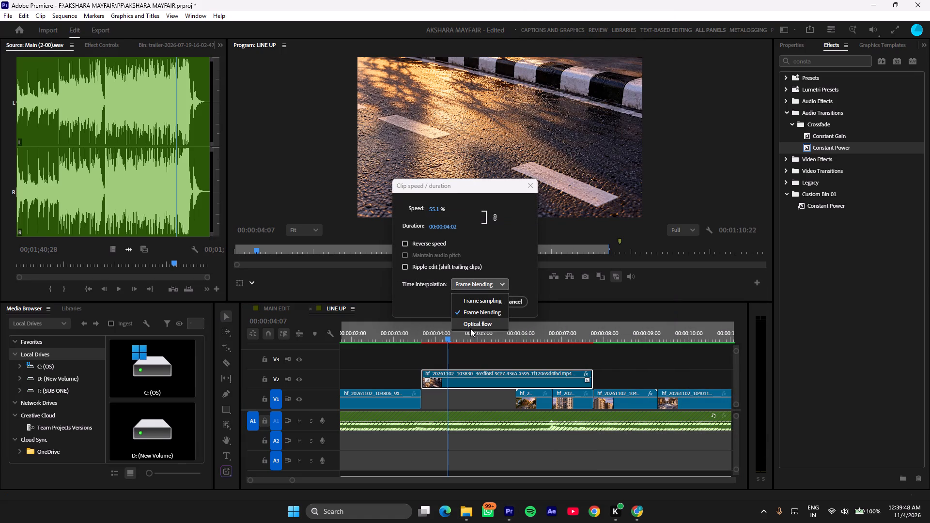
click(481, 328)
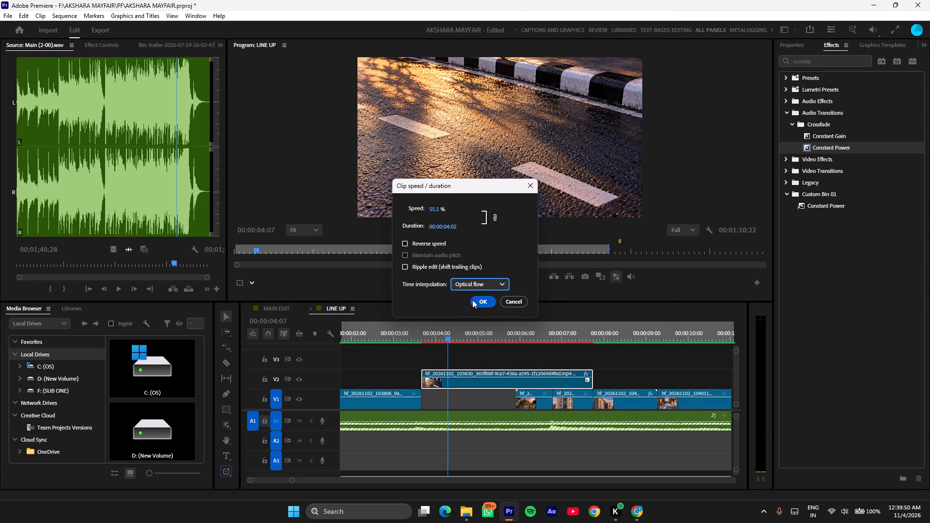
click(472, 300)
Set the sequence's Out point at 00:00:08:07 and render the In-to-Out range with playback.
drag(600, 321, 612, 322)
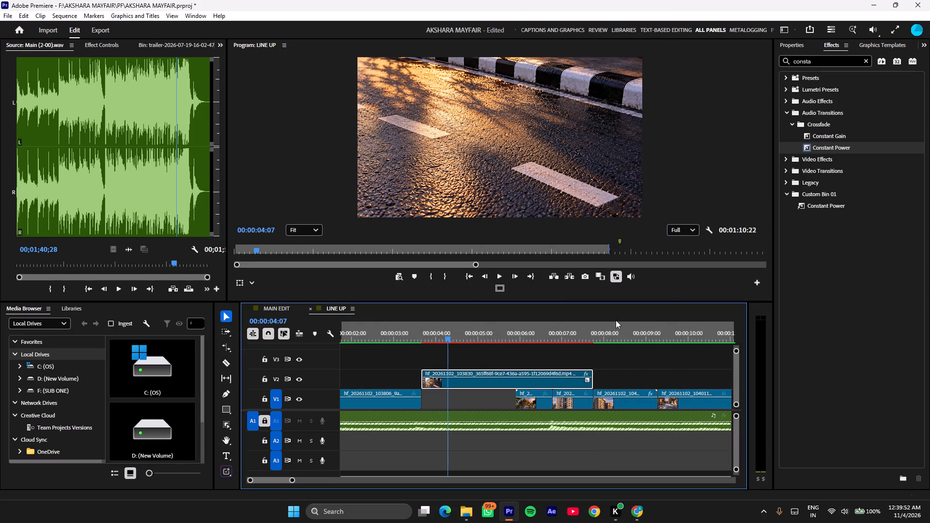
key(o)
click(616, 320)
click(618, 326)
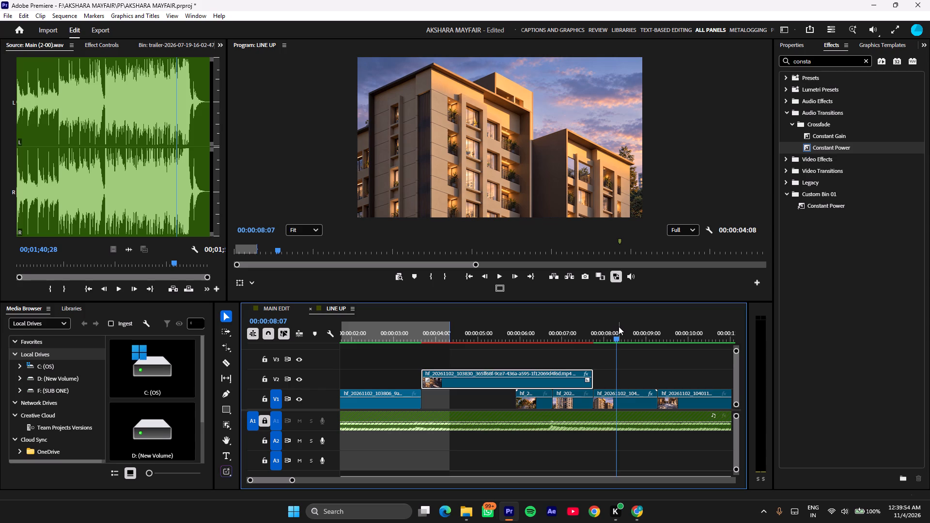
key(o)
key(Return)
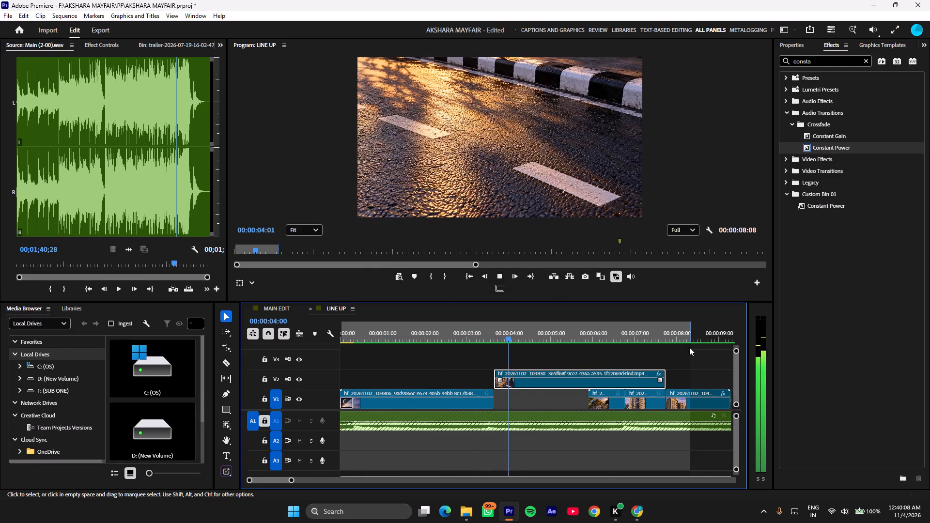
Stop playback and trim the V2 road clip's end back to the cut between the first two V1 clips beneath it.
scroll(632, 393, down, 2)
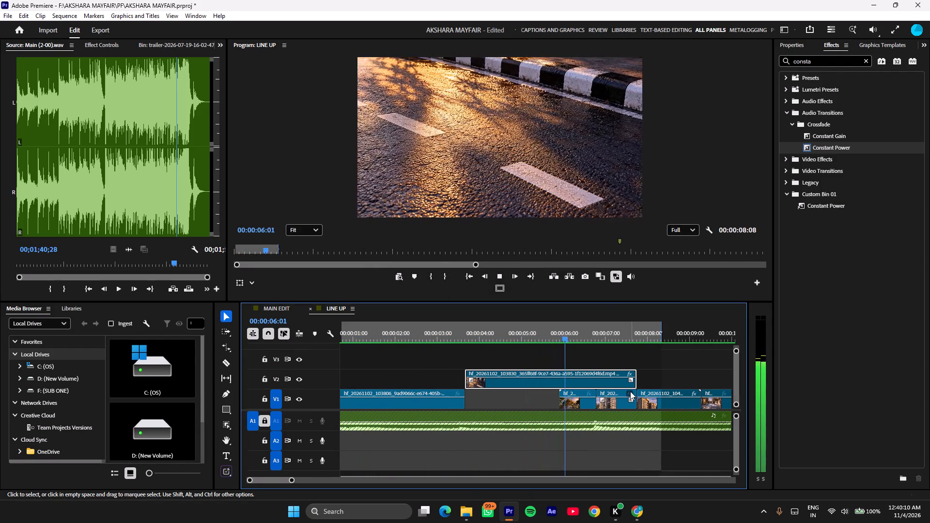
scroll(630, 391, down, 4)
key(space)
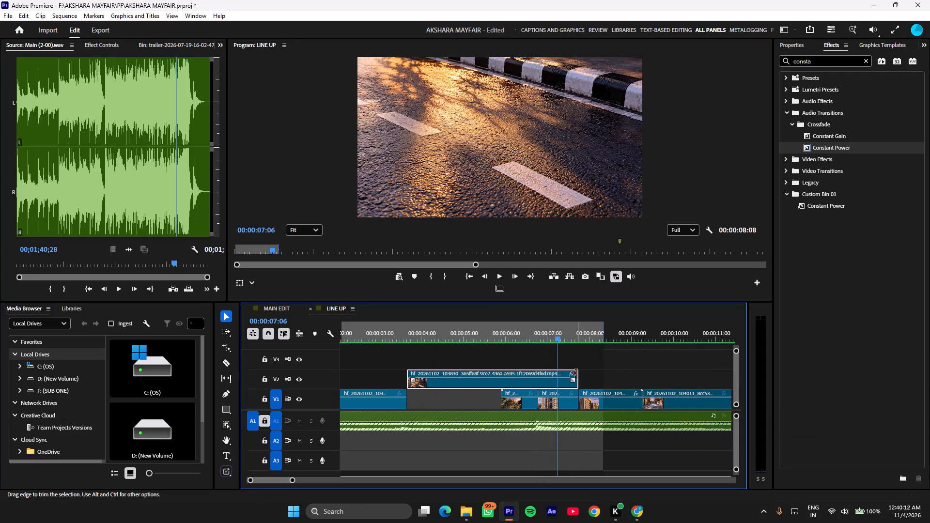
drag(576, 373, 534, 378)
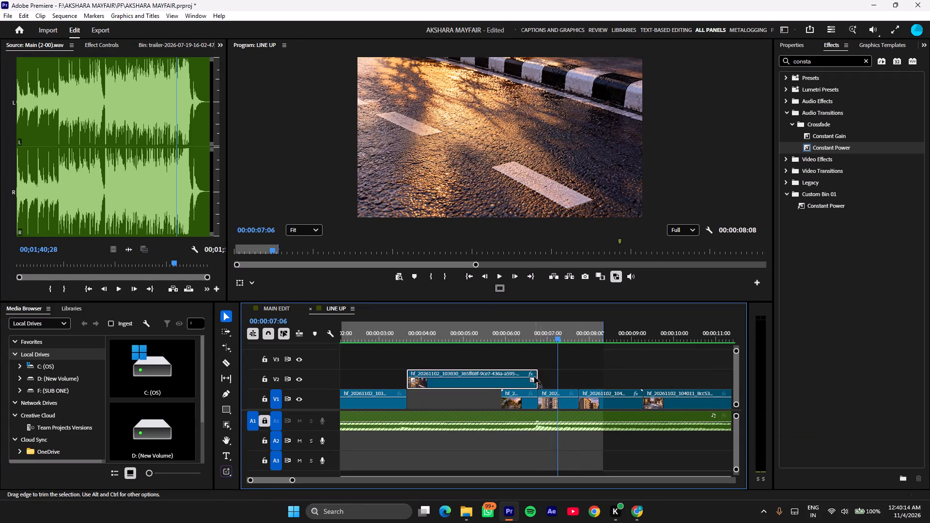
With V2 temporarily locked, shift the tree clip and all following V1 clips later so they start at 00:00:07:06.
scroll(577, 371, down, 1)
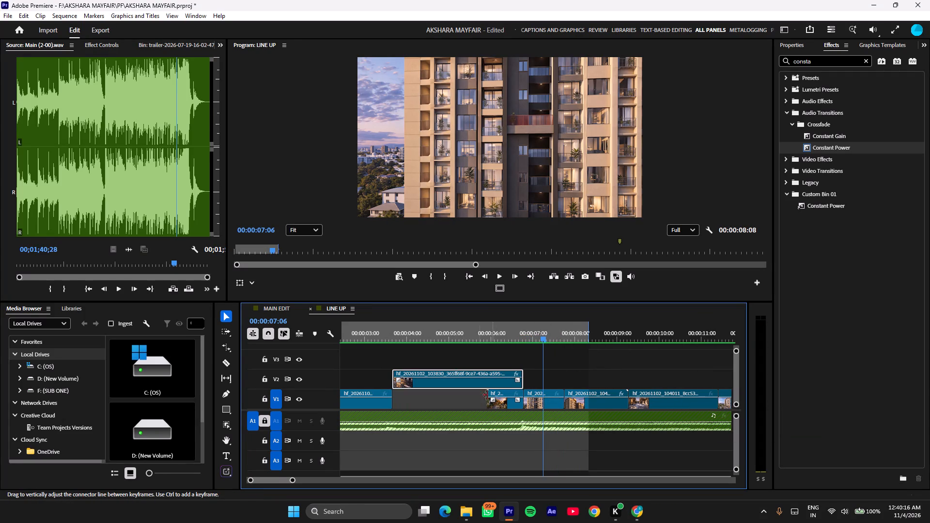
click(263, 382)
key(a)
drag(523, 396, 573, 396)
key(v)
click(592, 366)
click(261, 377)
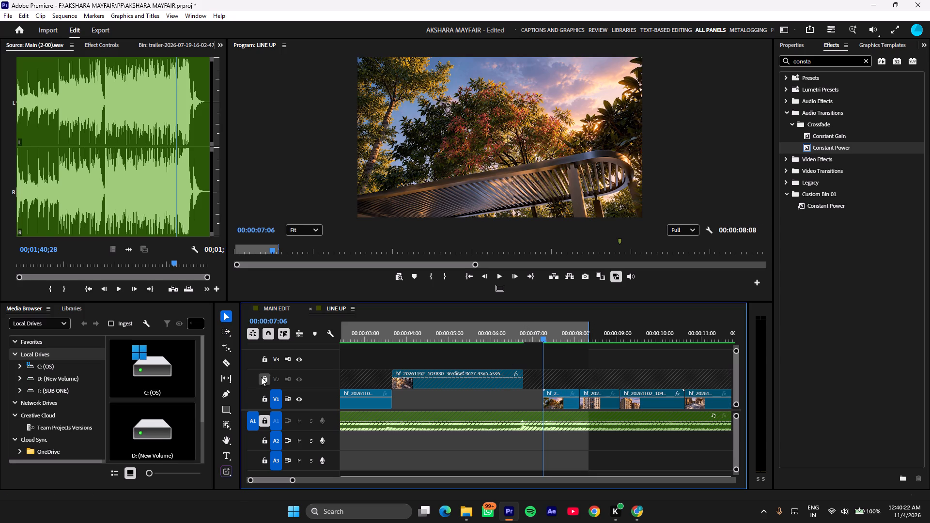
Play up to the road clip's end, move the V1 tree clip back against it, and extend the tree clip to meet the building clip.
drag(538, 332, 422, 352)
key(space)
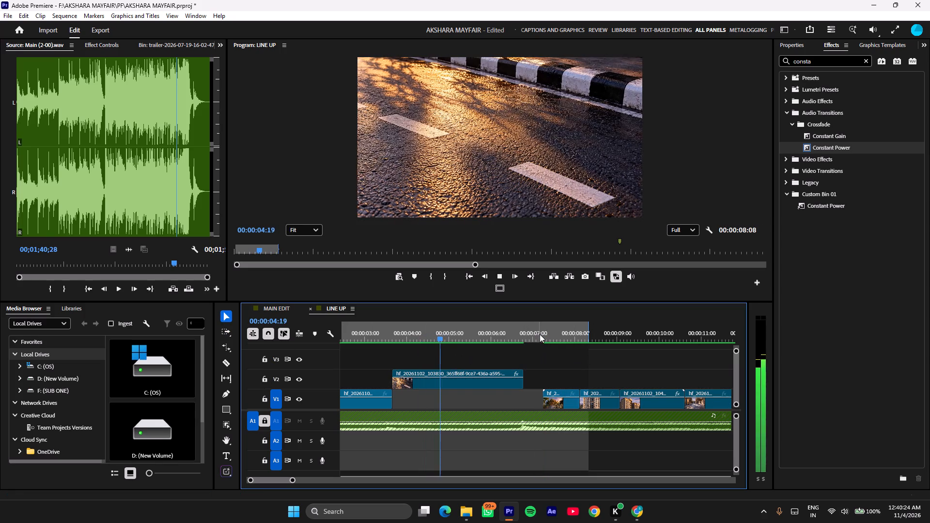
key(space)
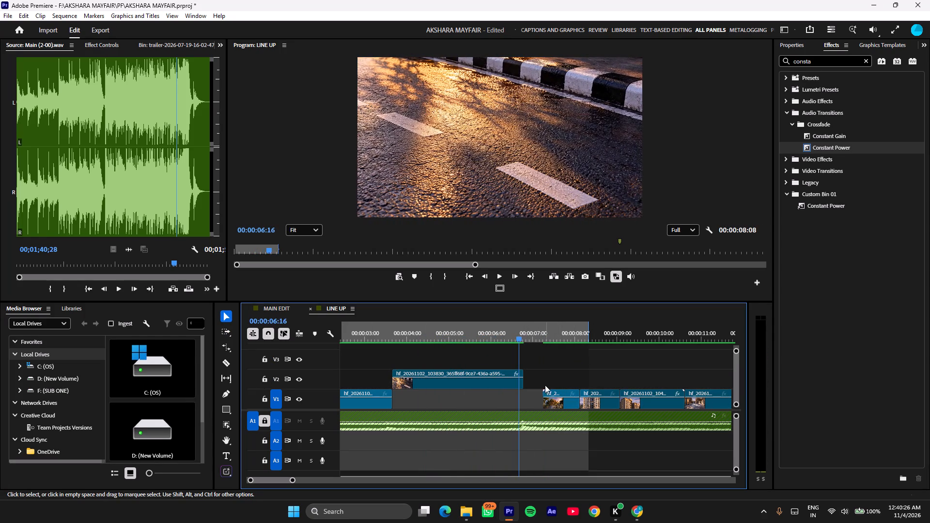
drag(544, 390, 526, 394)
drag(555, 406, 536, 404)
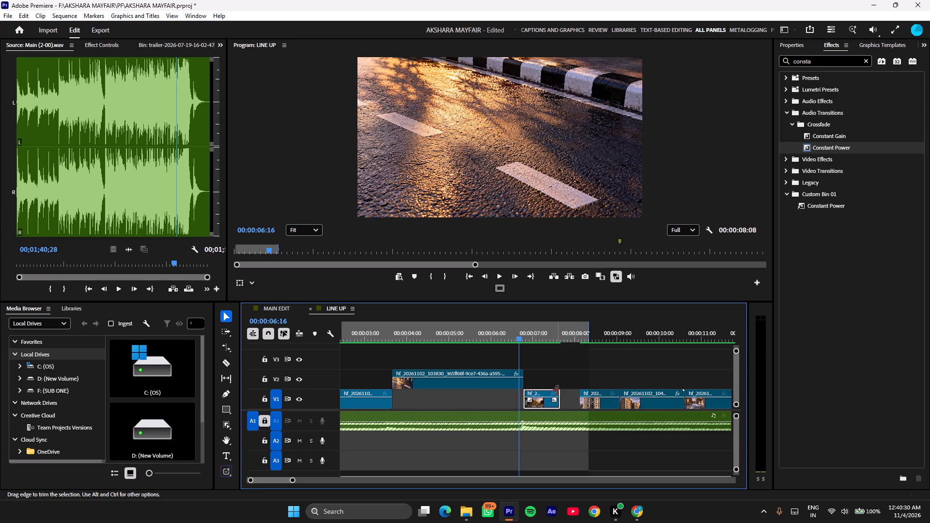
drag(558, 391, 668, 396)
Play the opening from the start, and again full screen from about 00:00:03:11, to review the sunset, road, tree and building cuts.
key(space)
scroll(653, 400, down, 3)
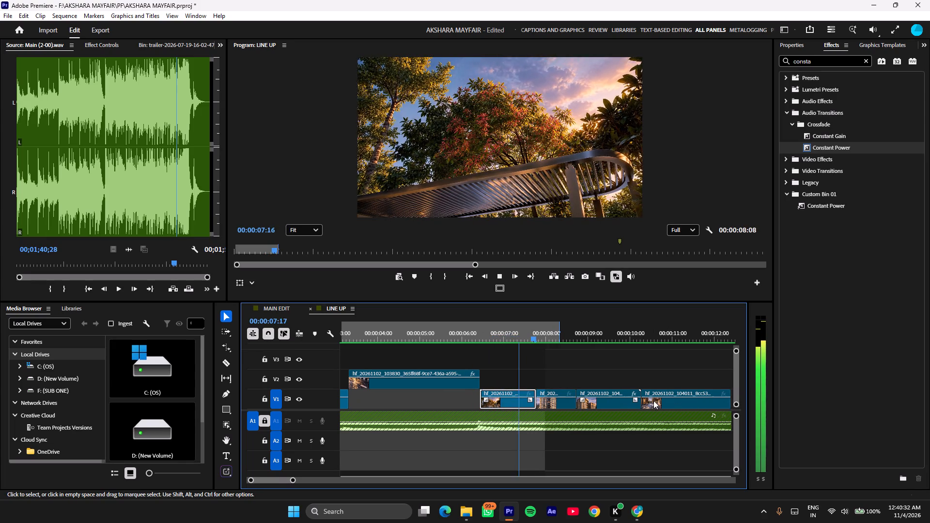
scroll(653, 400, down, 1)
drag(465, 338, 132, 379)
key(space)
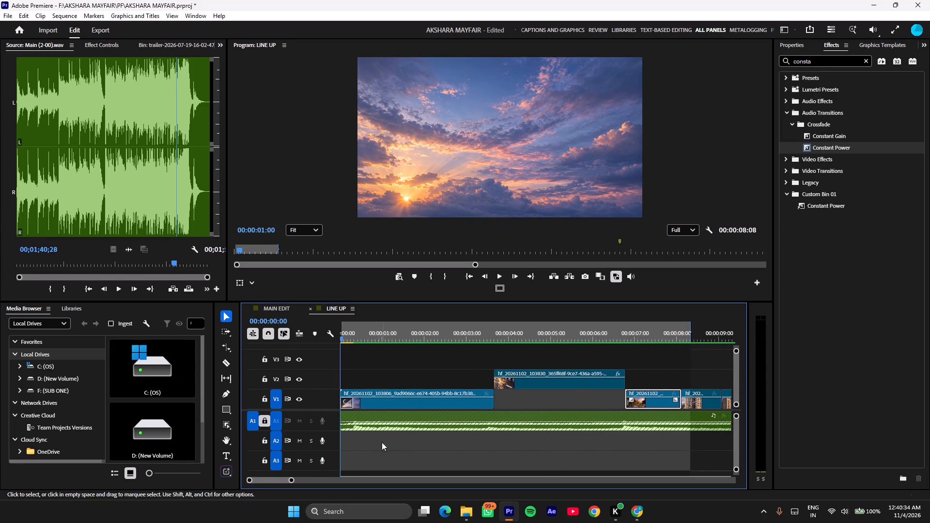
drag(293, 479, 340, 478)
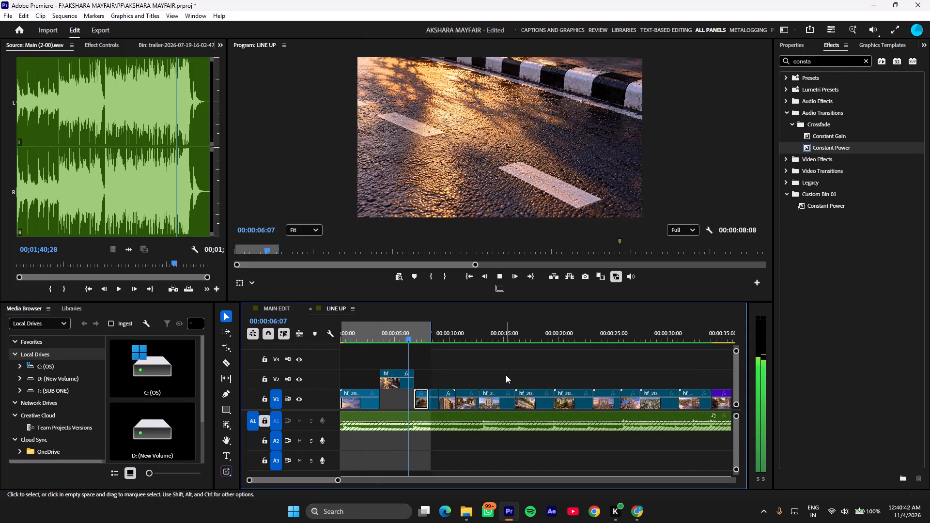
click(379, 340)
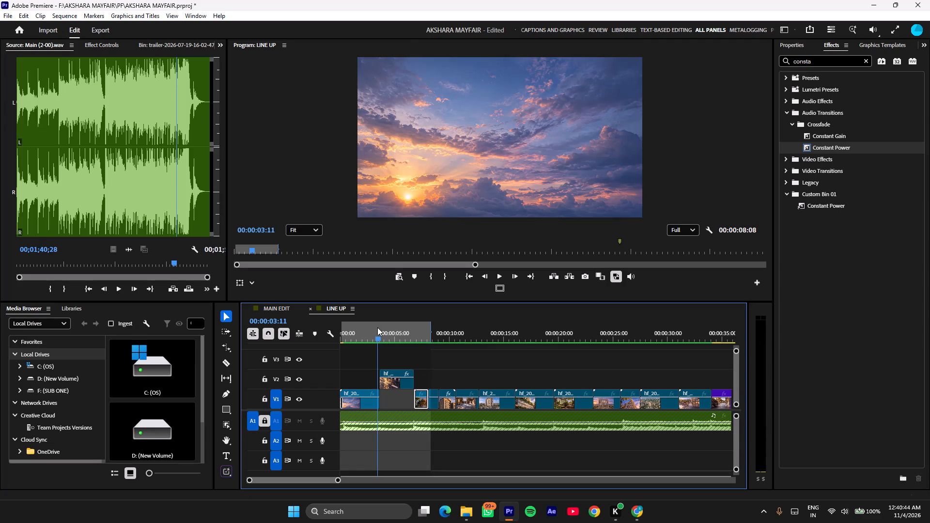
click(335, 179)
key(ctrl+grave)
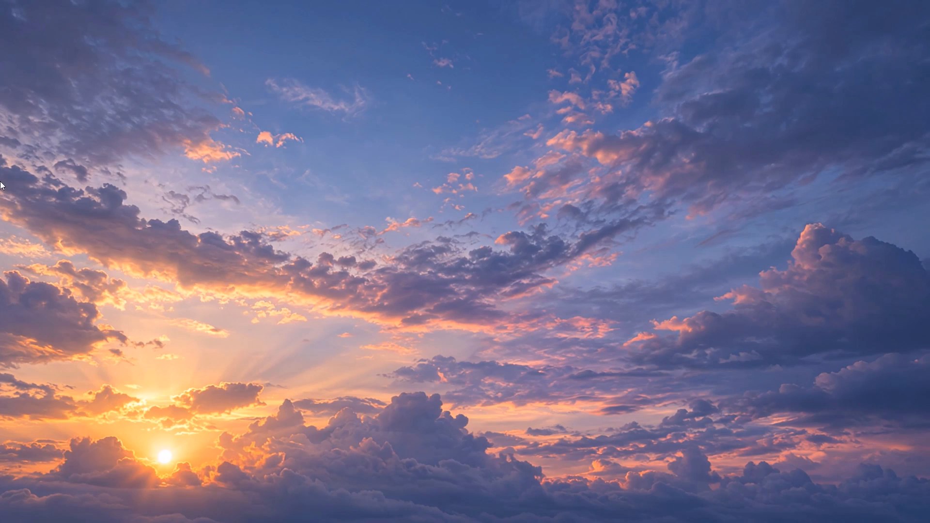
key(space)
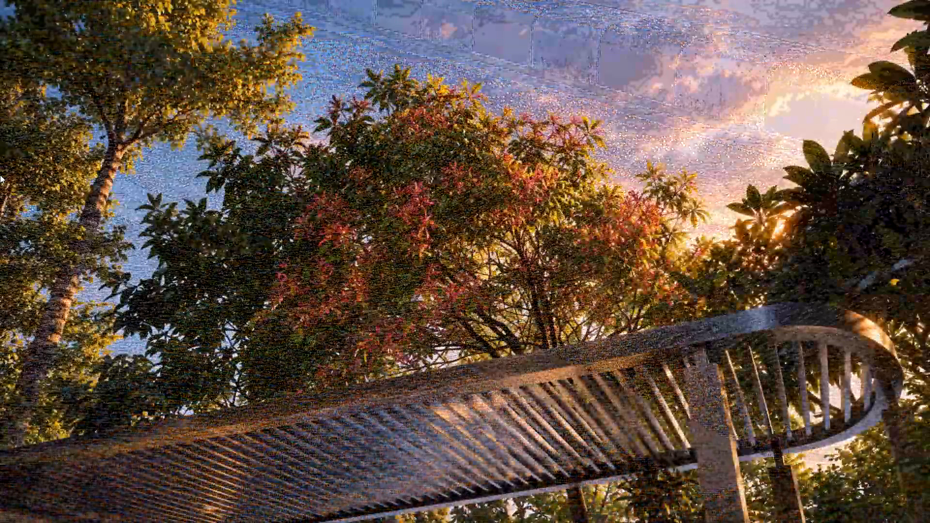
key(space)
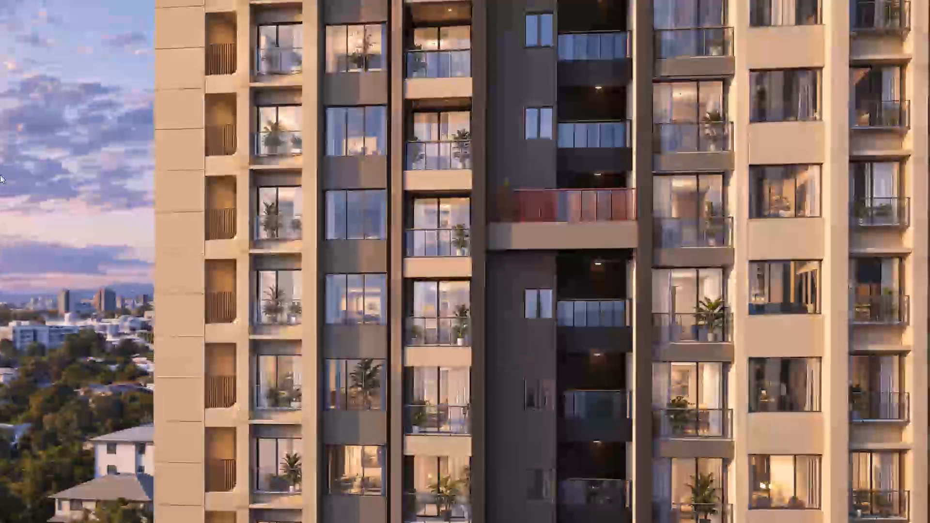
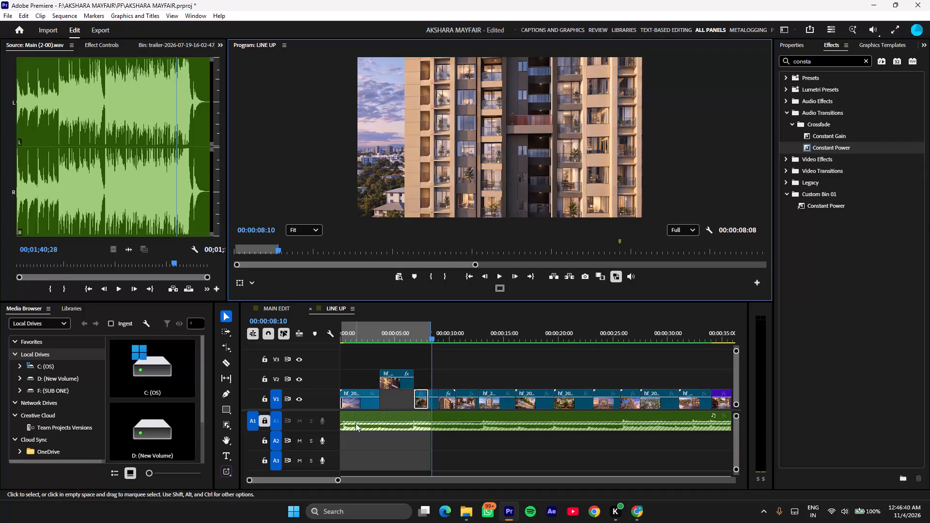
Replay the opening from the sequence start several times to check the sunset, road, tree and building cuts against the music.
drag(380, 333, 55, 374)
key(space)
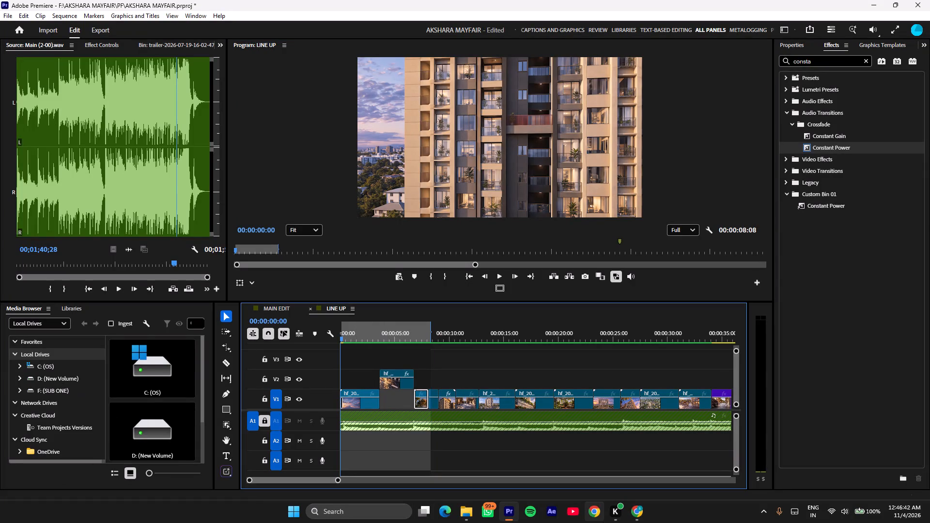
key(space)
click(503, 278)
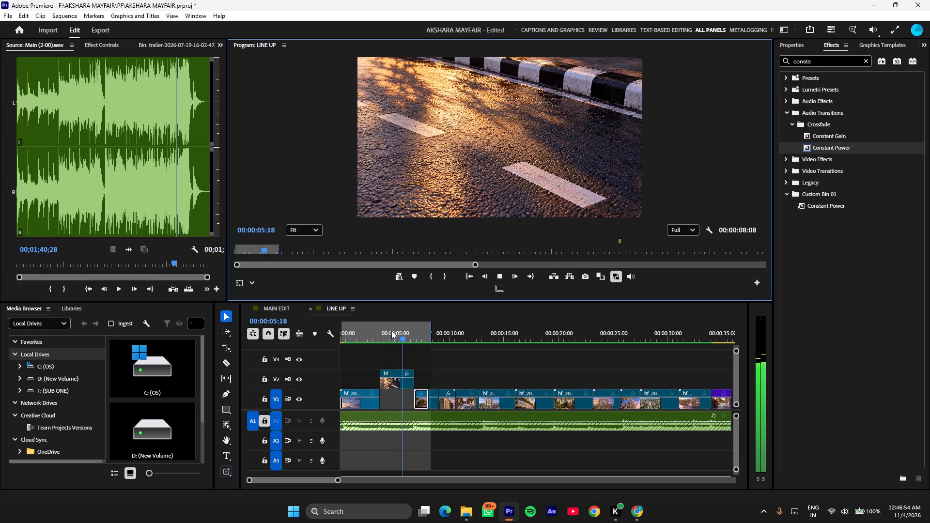
click(490, 368)
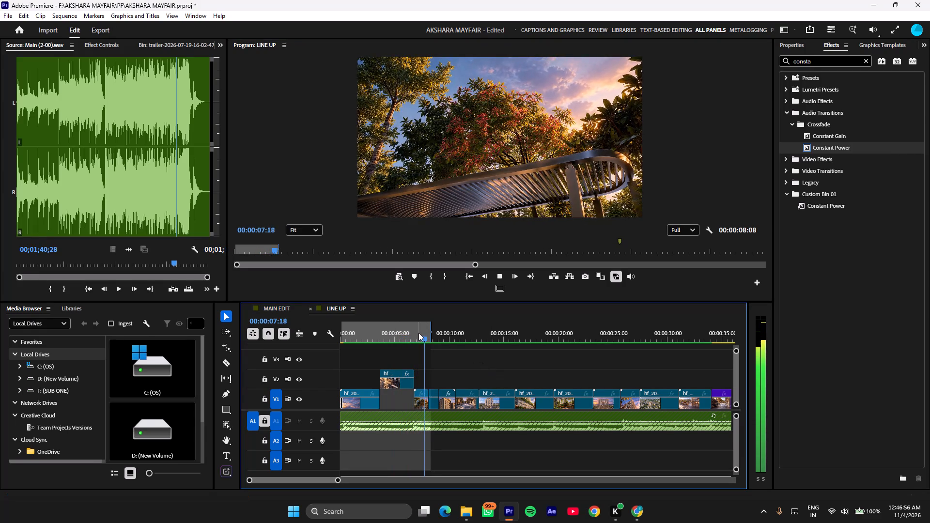
drag(418, 333, 210, 370)
key(space)
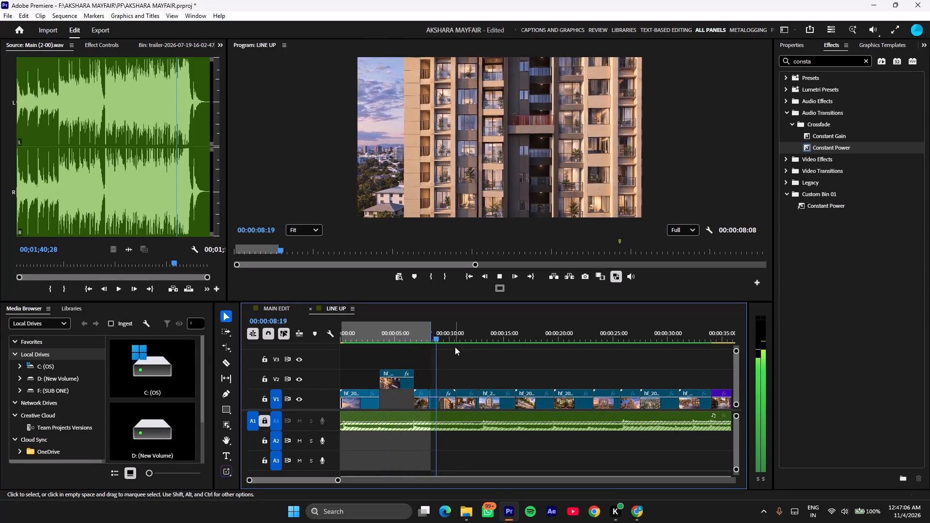
drag(387, 337, 300, 353)
key(space)
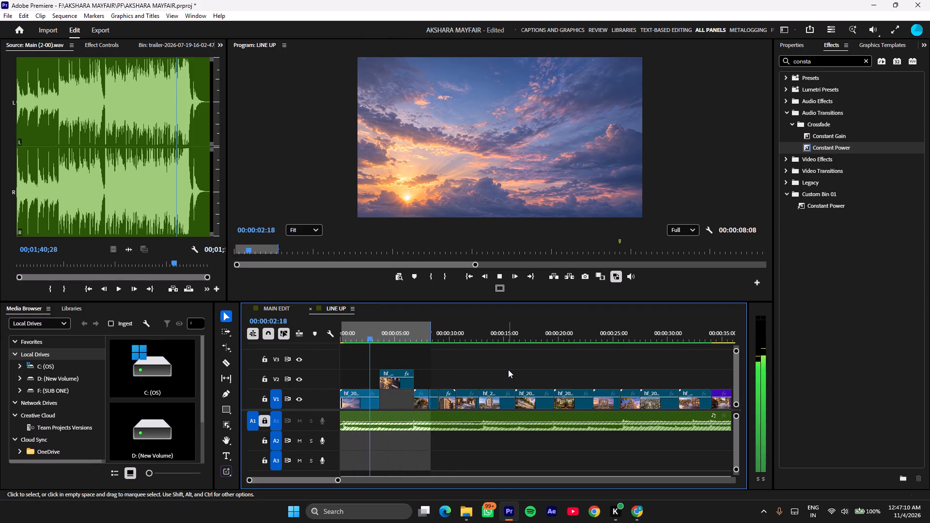
key(space)
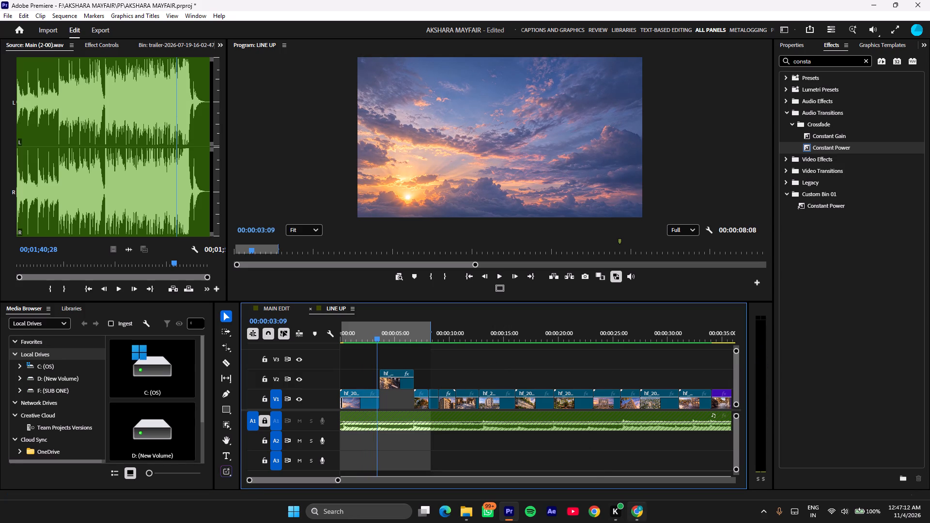
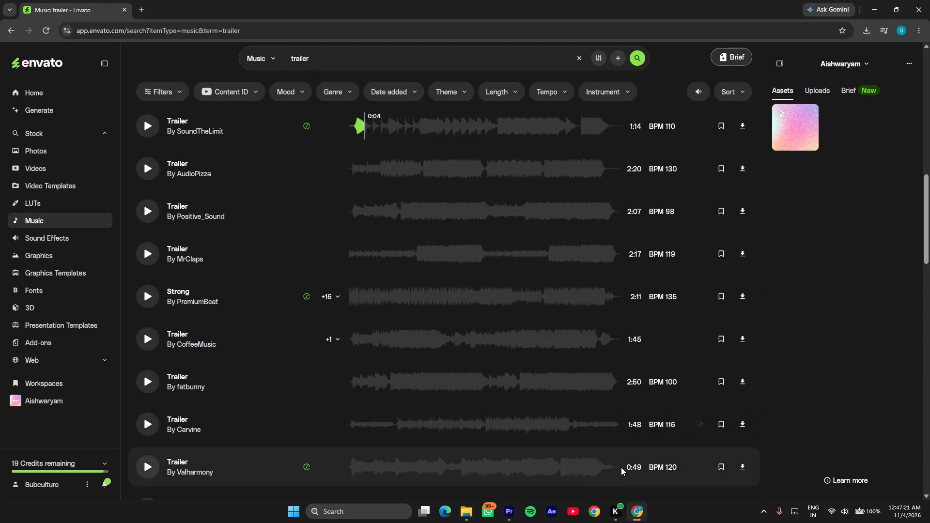
Switch to Chrome and open the Content Rewards creator dashboard in another browser profile.
click(601, 505)
click(929, 0)
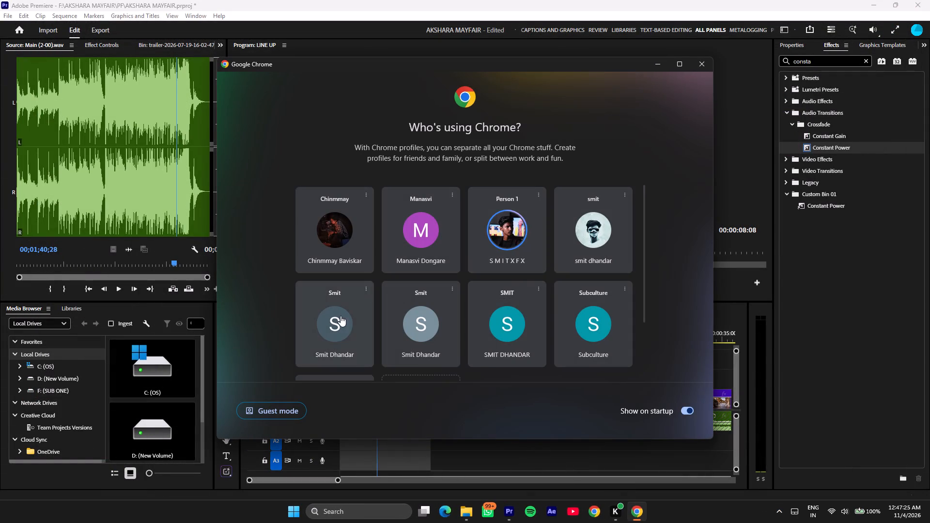
click(339, 319)
click(368, 190)
click(344, 210)
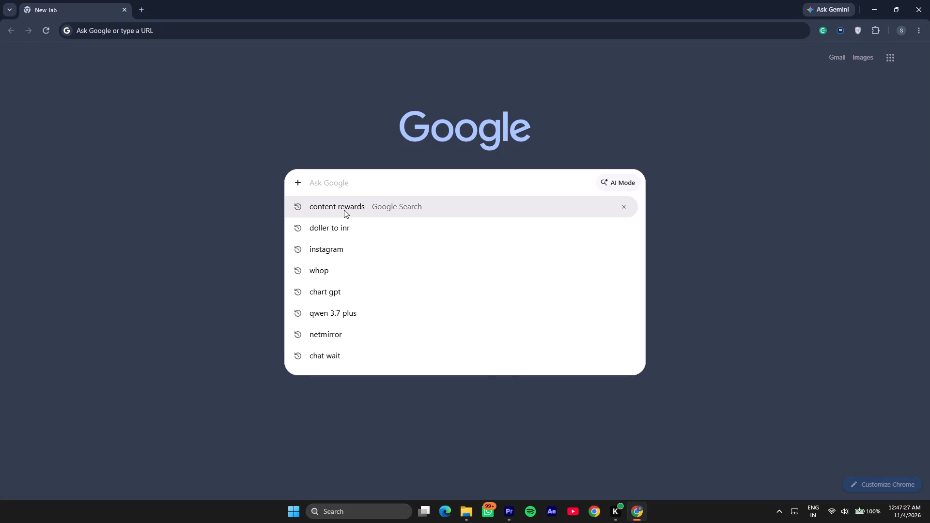
click(240, 150)
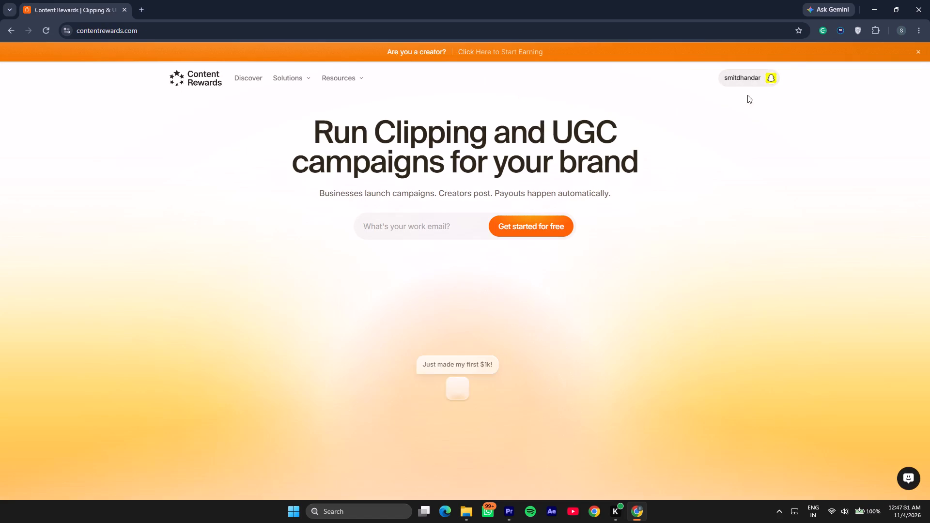
click(771, 80)
click(770, 79)
click(728, 97)
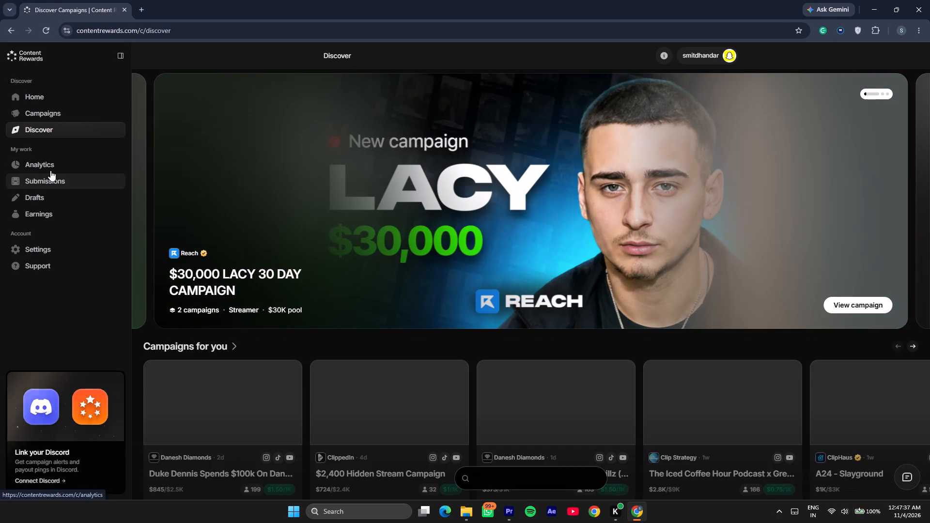
Review the approved, pending and retainer submissions on Content Rewards, and return to Premiere.
click(51, 175)
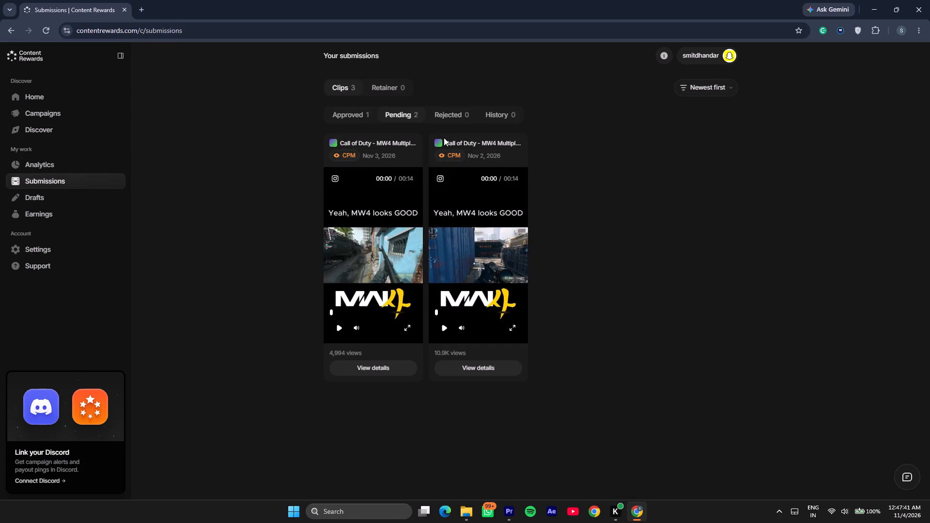
click(353, 111)
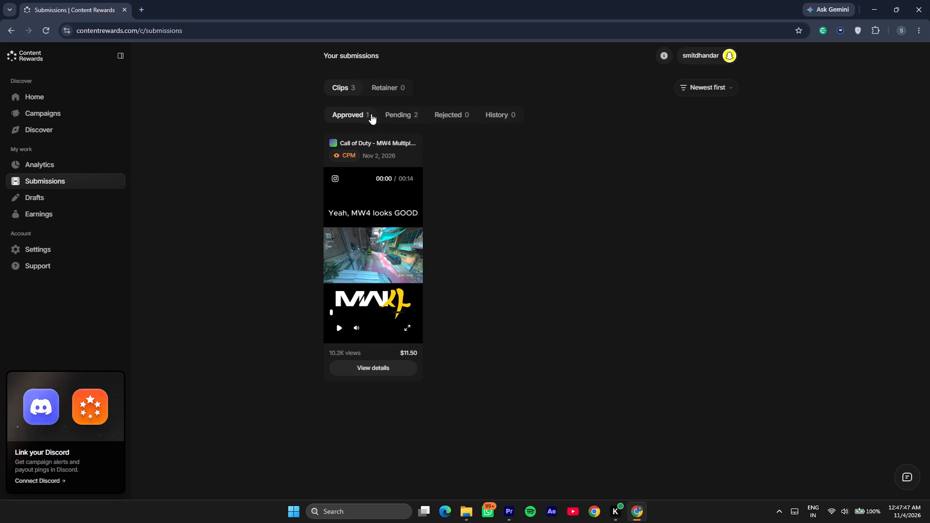
click(387, 116)
click(357, 116)
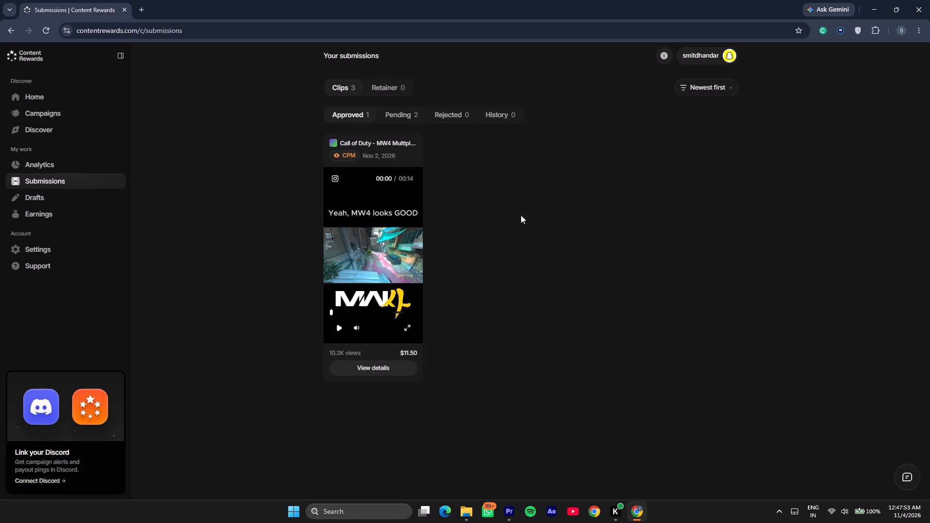
click(399, 110)
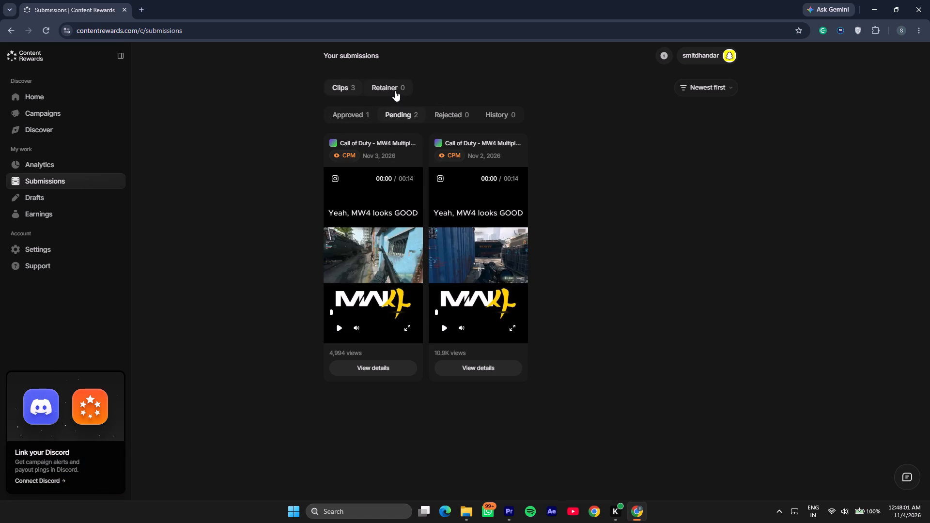
click(395, 91)
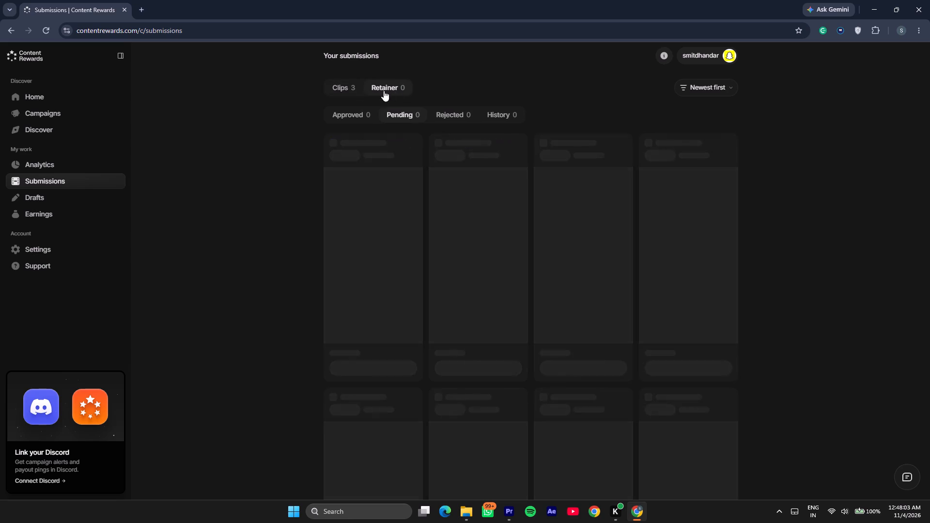
click(349, 87)
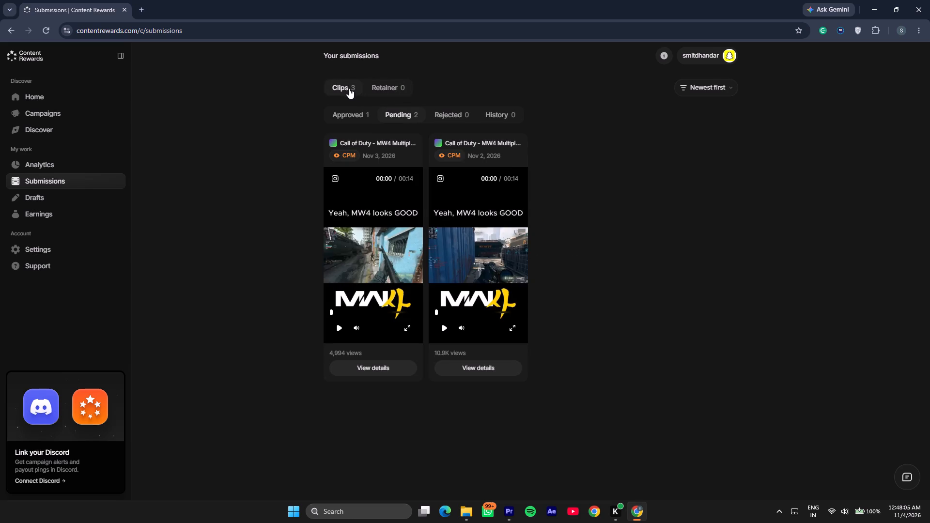
click(629, 235)
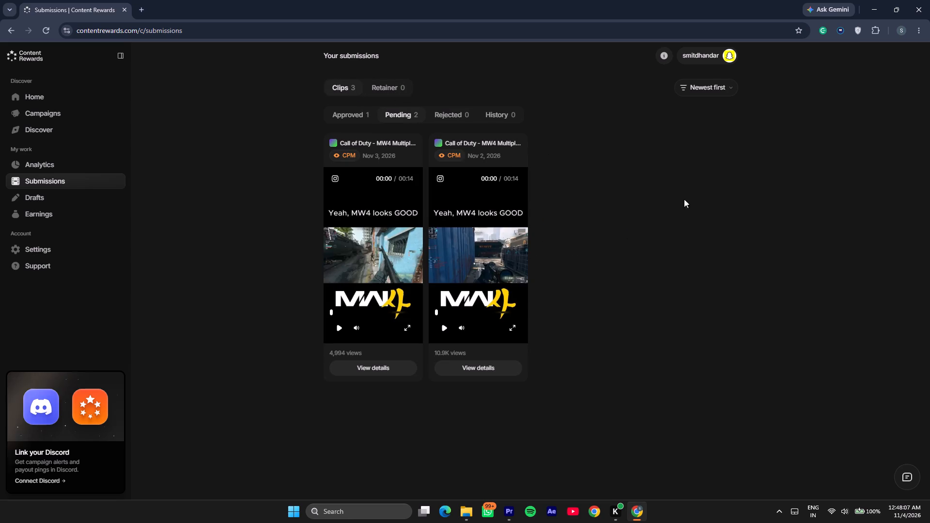
click(882, 6)
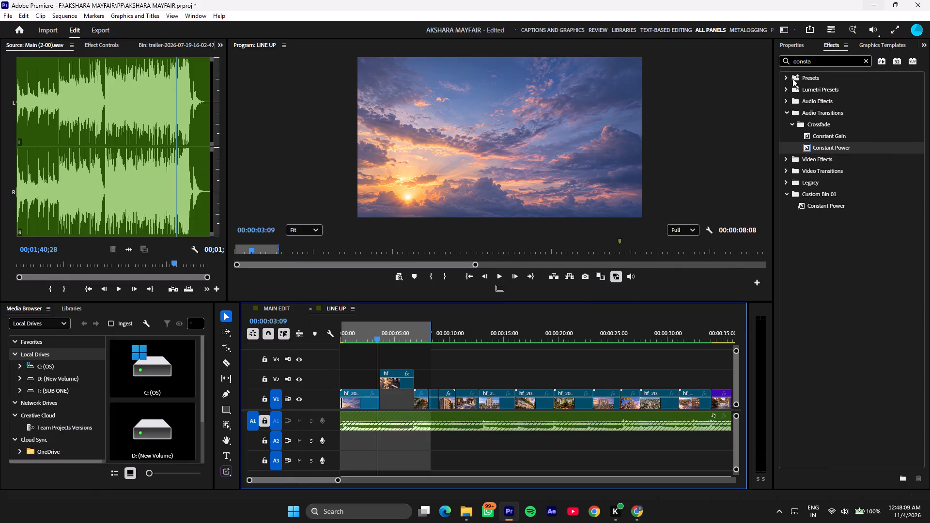
Close the Chrome window and replay LINE UP from its start through the building shot, checking the cuts against the music.
drag(377, 330, 270, 338)
key(space)
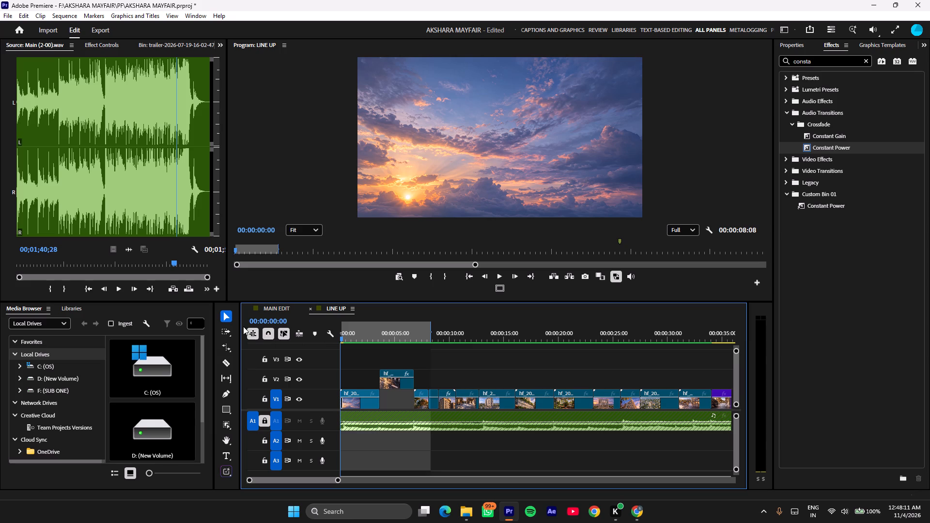
click(502, 277)
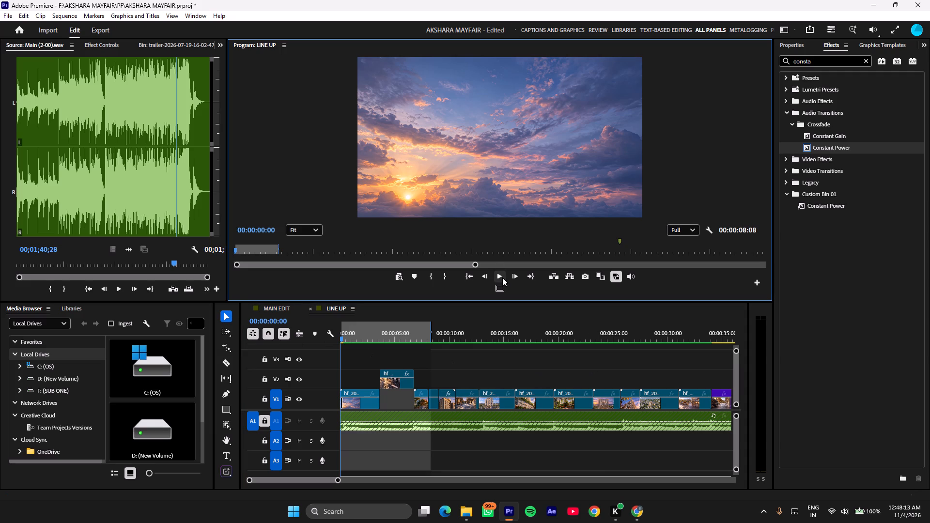
right_click(634, 516)
click(641, 488)
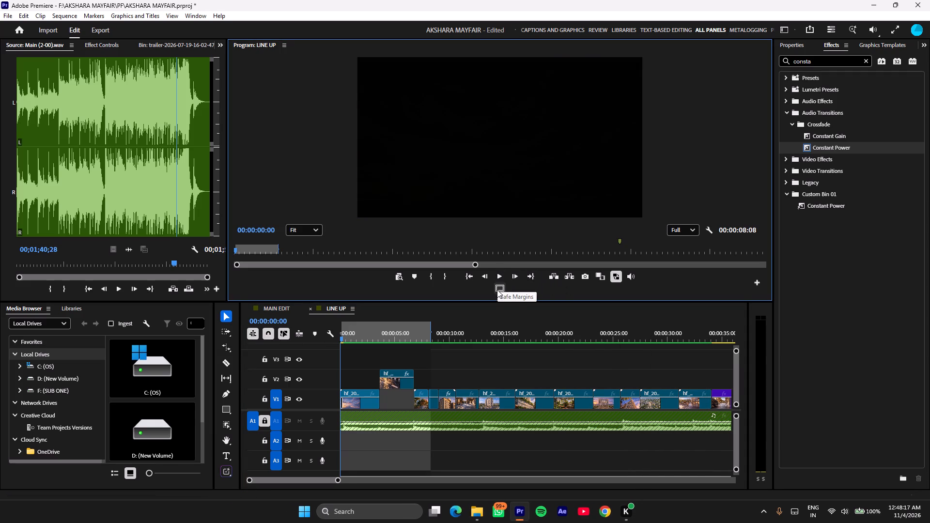
click(499, 277)
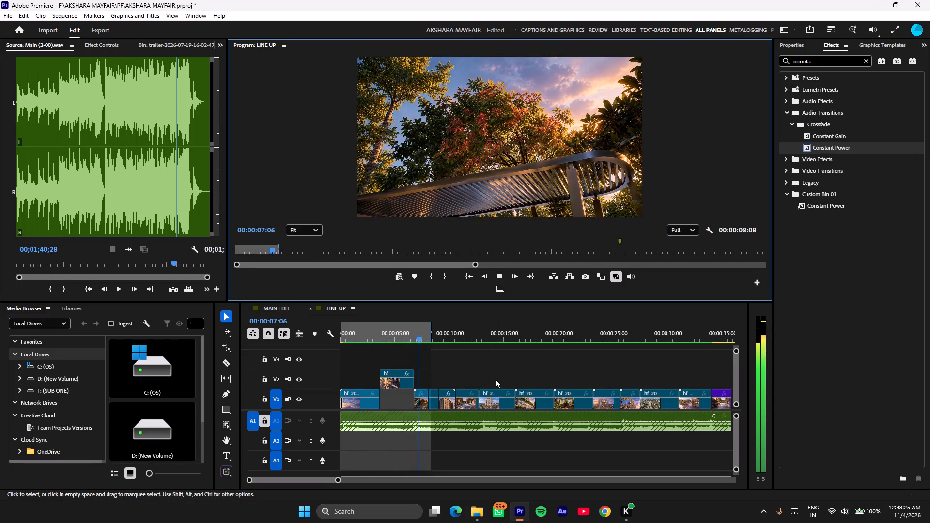
key(space)
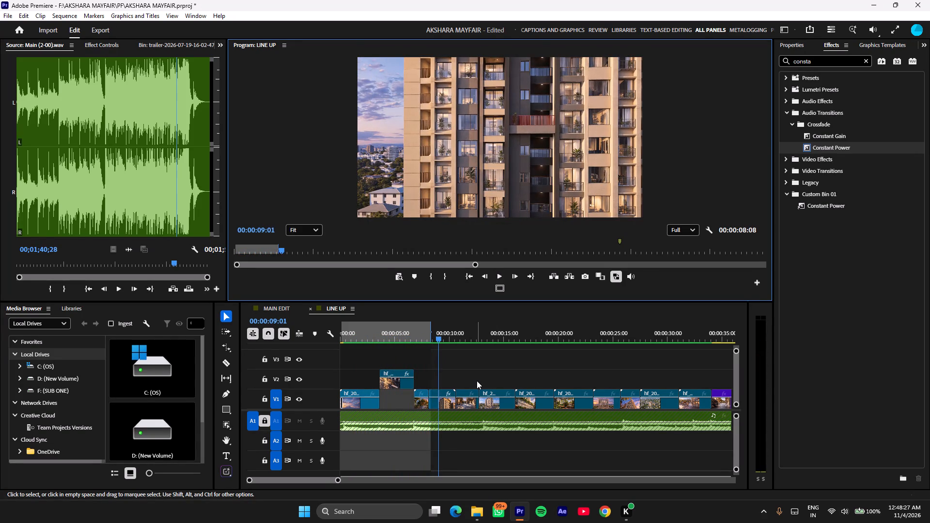
Shift all V1 clips from the building shot onward to about 30 seconds, placing the building clip separately at about 28 seconds.
key(equal)
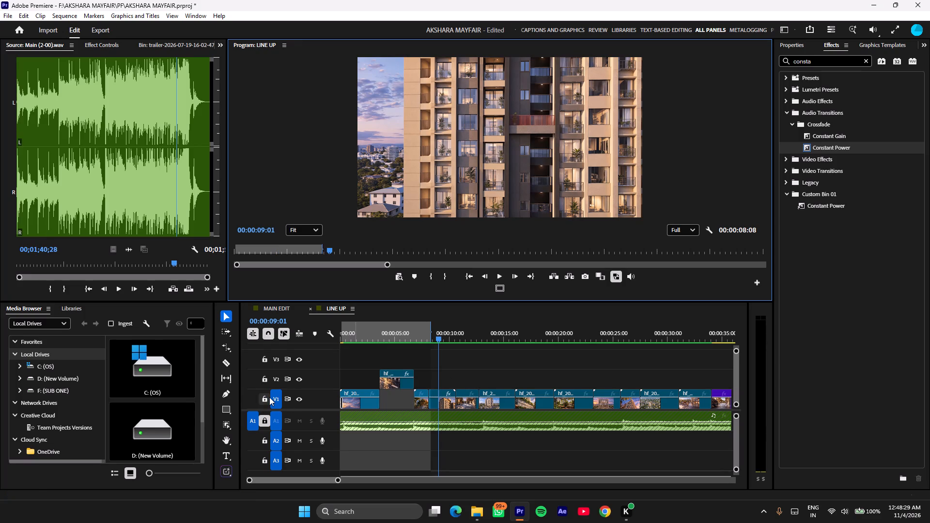
key(a)
drag(438, 394, 675, 394)
key(v)
click(680, 366)
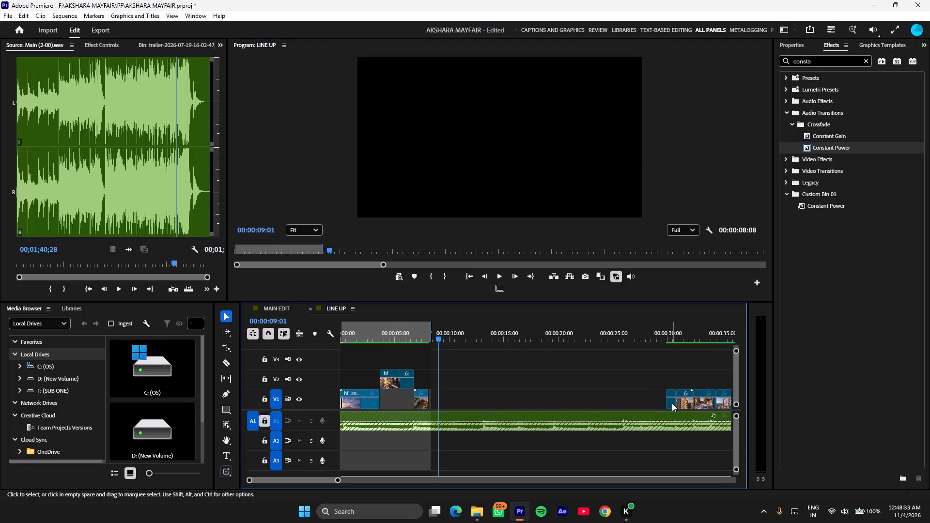
drag(672, 403, 653, 403)
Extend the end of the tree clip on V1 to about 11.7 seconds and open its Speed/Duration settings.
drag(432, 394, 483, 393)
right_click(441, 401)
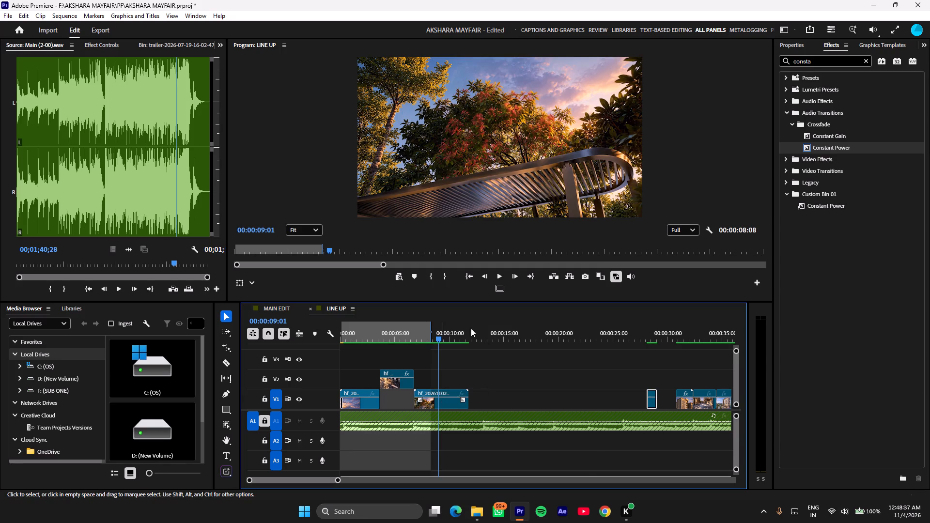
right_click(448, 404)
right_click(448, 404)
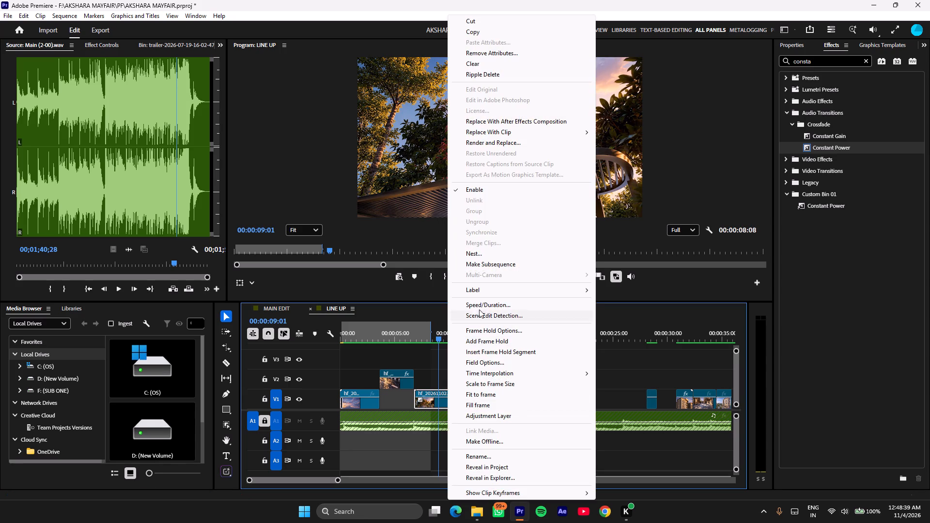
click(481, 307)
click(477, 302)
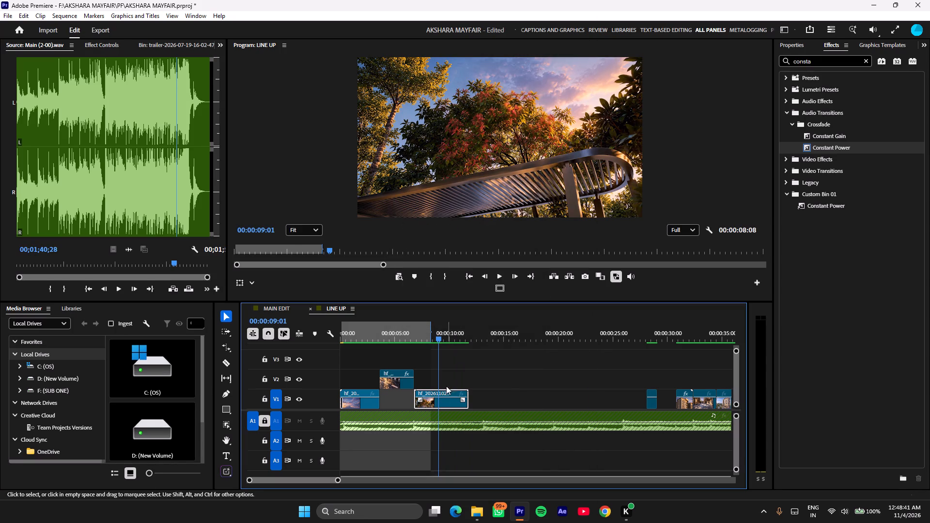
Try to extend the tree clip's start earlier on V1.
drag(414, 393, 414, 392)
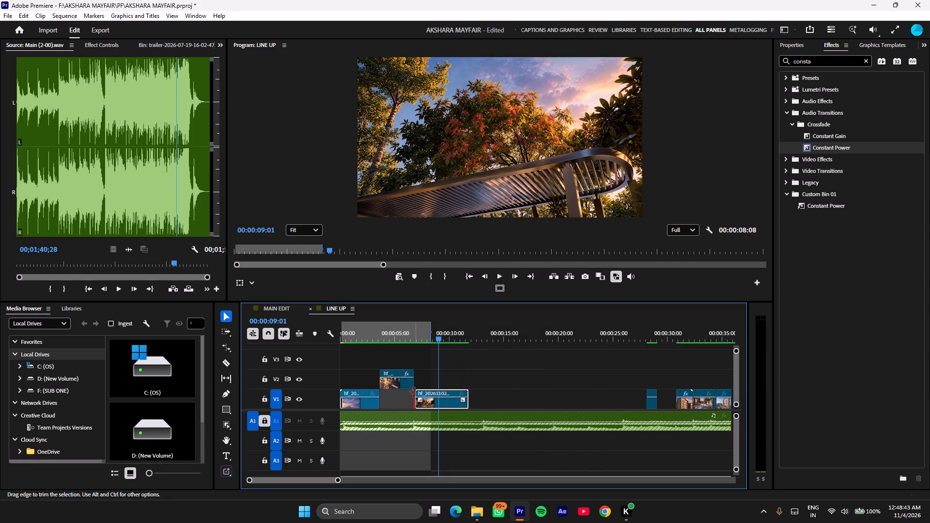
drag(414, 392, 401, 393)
Replay the road-to-tree section several times from about 5 to 9 seconds to find the beat for the building cut.
click(403, 336)
key(space)
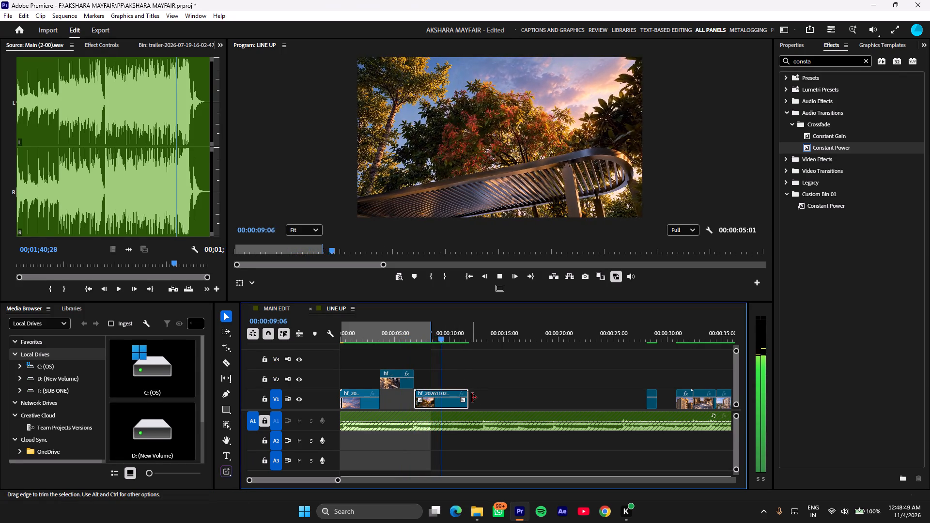
drag(450, 332, 400, 340)
key(space)
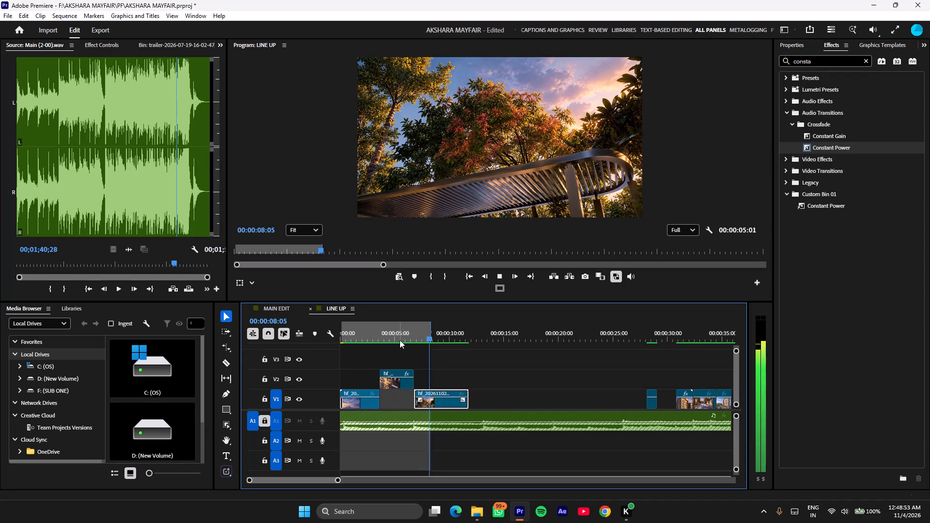
key(space)
drag(425, 329, 413, 333)
key(space)
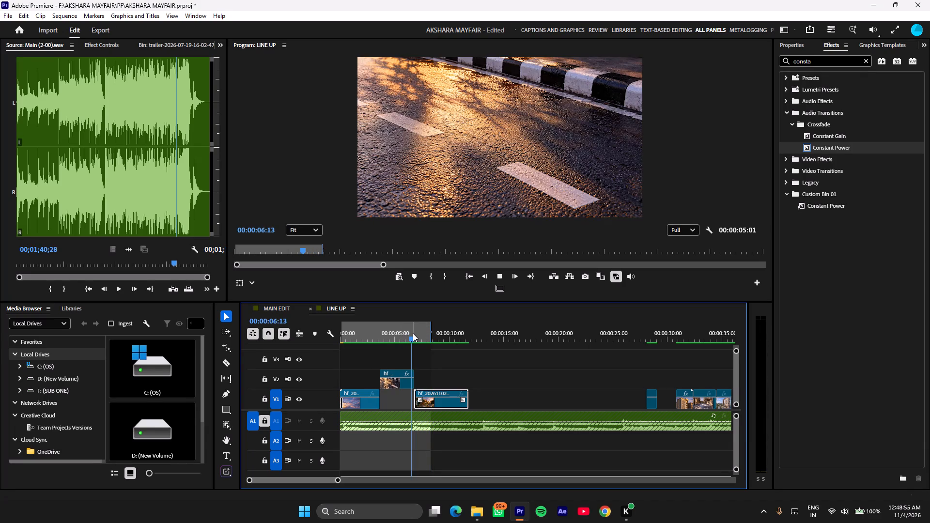
key(space)
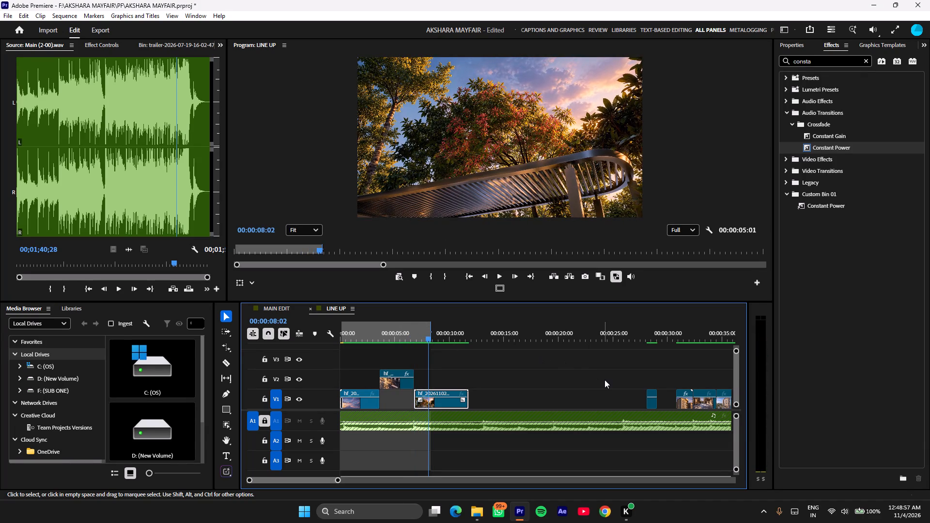
key(space)
key(space)
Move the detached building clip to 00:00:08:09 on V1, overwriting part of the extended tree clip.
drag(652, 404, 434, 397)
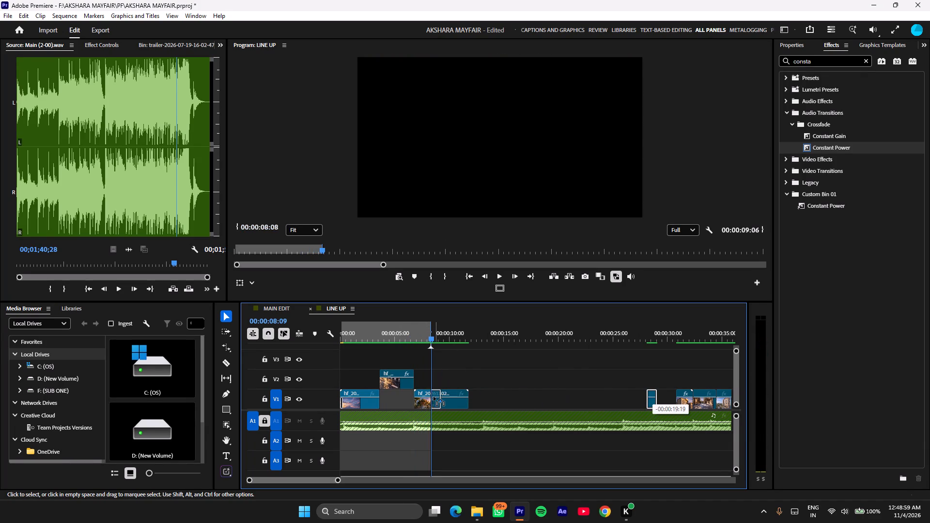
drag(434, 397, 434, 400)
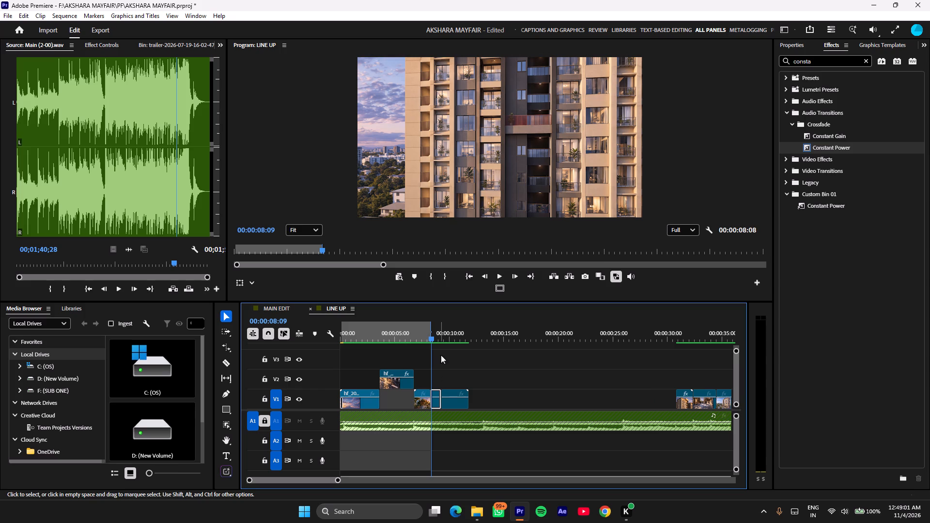
Extend the sequence's Out point to about 22 seconds.
drag(431, 330, 583, 335)
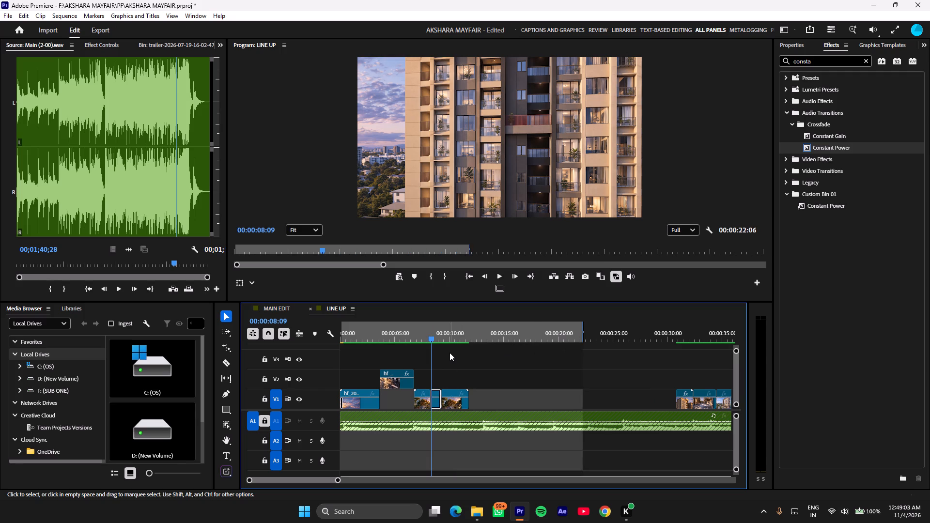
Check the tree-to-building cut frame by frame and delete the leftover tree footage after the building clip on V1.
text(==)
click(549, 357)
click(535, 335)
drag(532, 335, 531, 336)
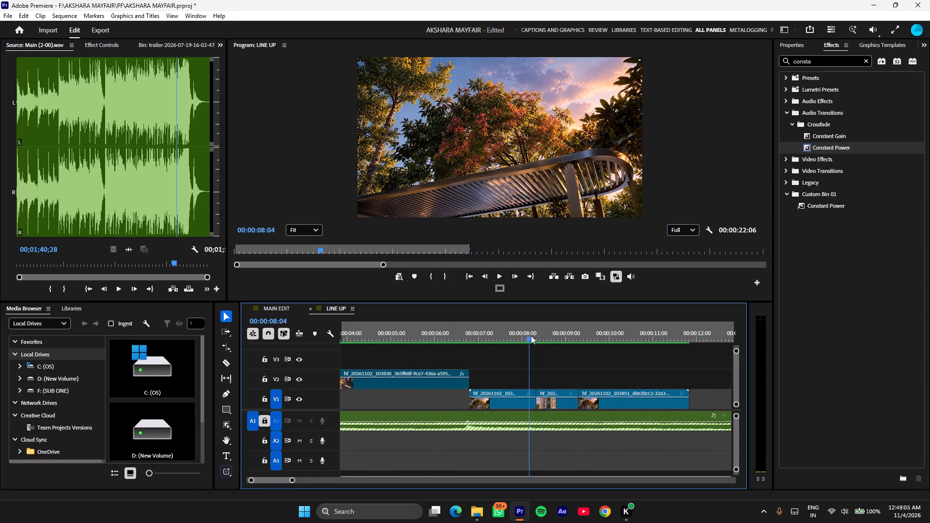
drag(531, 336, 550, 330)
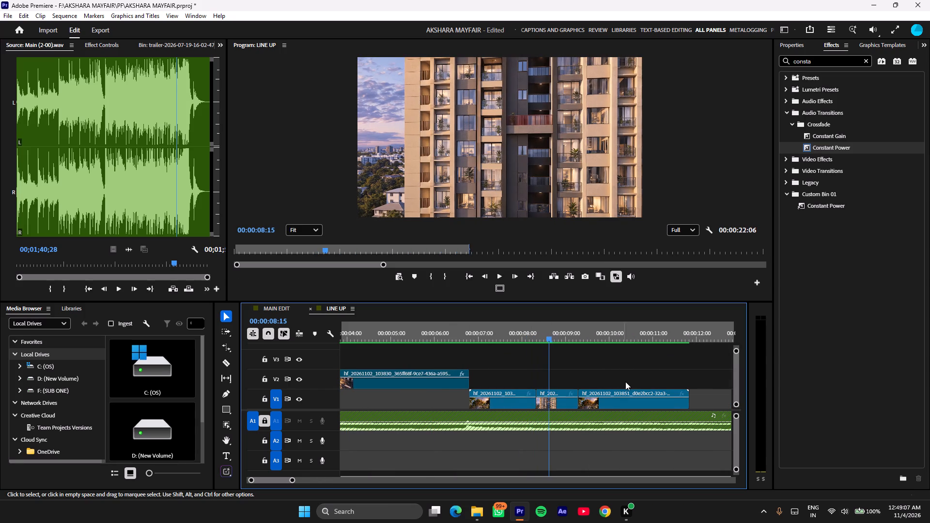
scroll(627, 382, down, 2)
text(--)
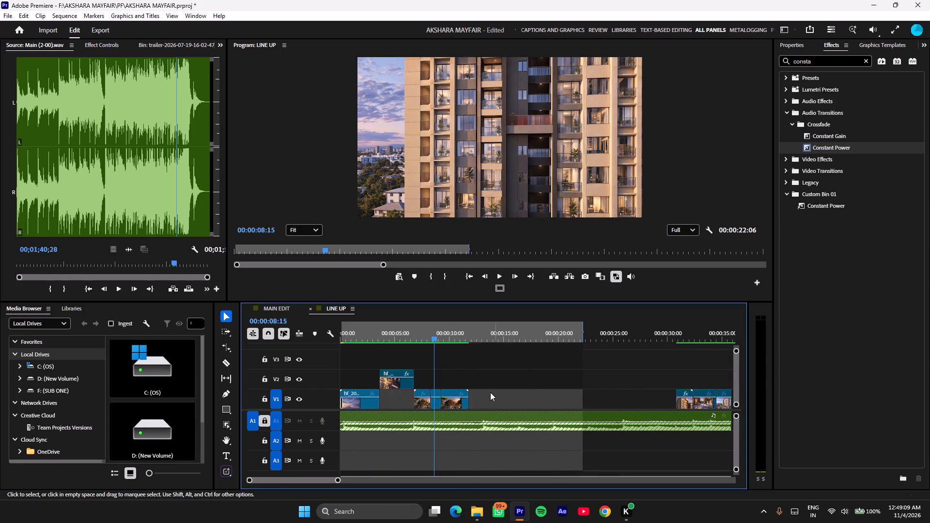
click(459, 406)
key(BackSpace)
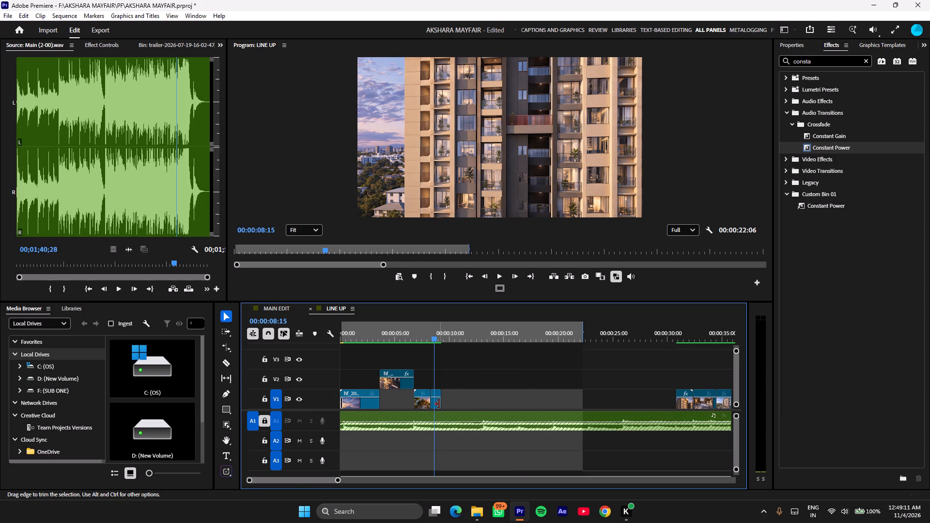
Extend both ends of the short building clip to a 00:00:06:01 duration and place it directly after the tree clip on V1.
drag(438, 404, 576, 403)
right_click(576, 403)
click(643, 307)
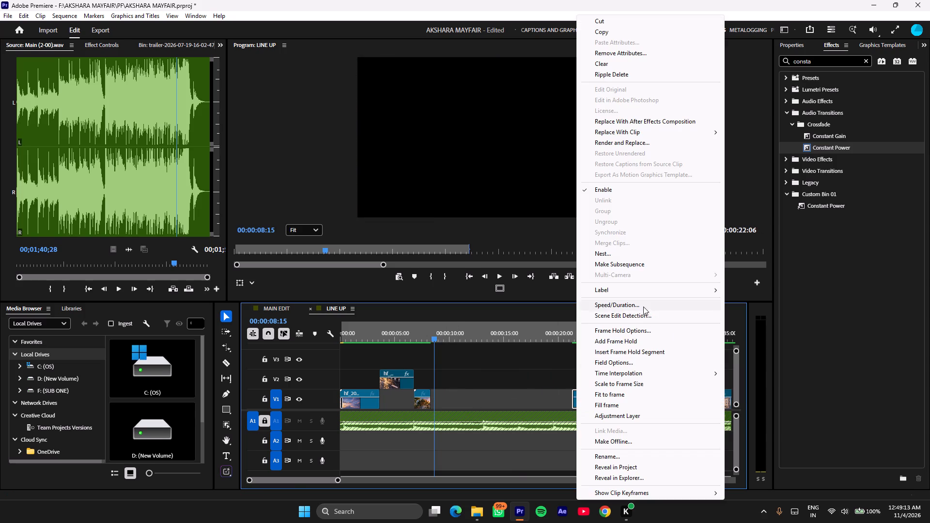
click(480, 300)
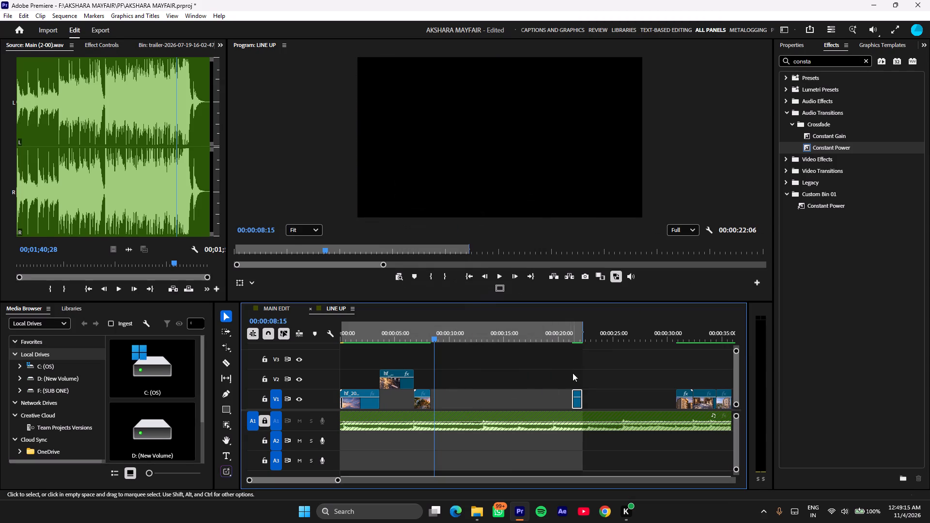
drag(572, 391, 427, 397)
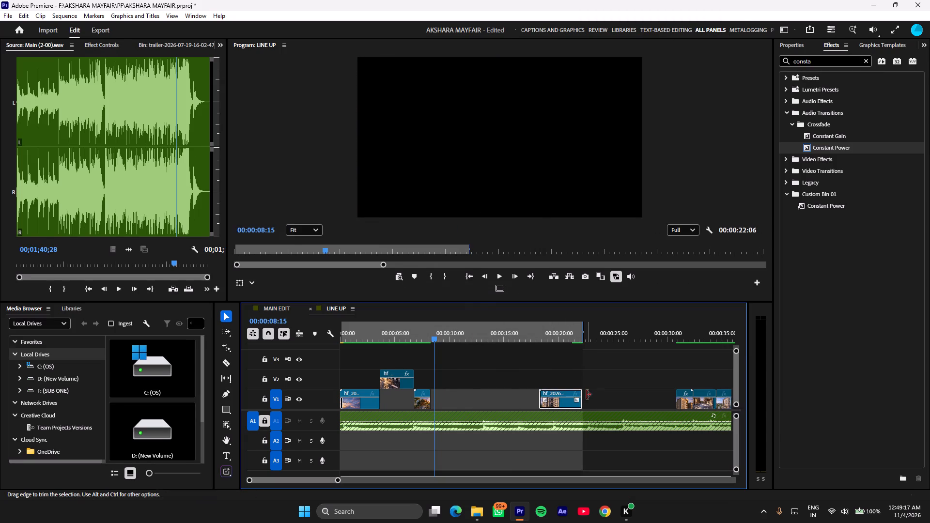
drag(583, 394, 698, 391)
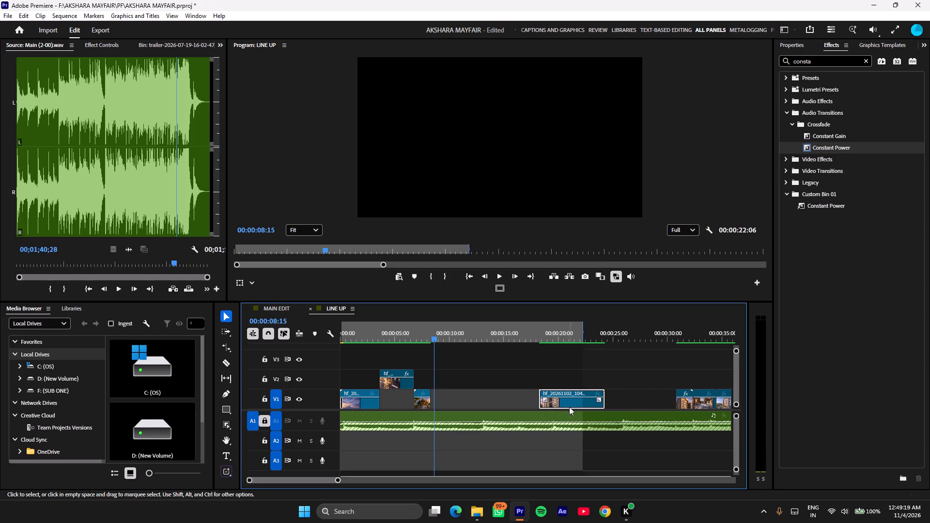
drag(576, 405, 467, 405)
Play and step frame by frame around the tree-to-building cut near 00:00:08:08 to check its timing.
click(432, 328)
key(space)
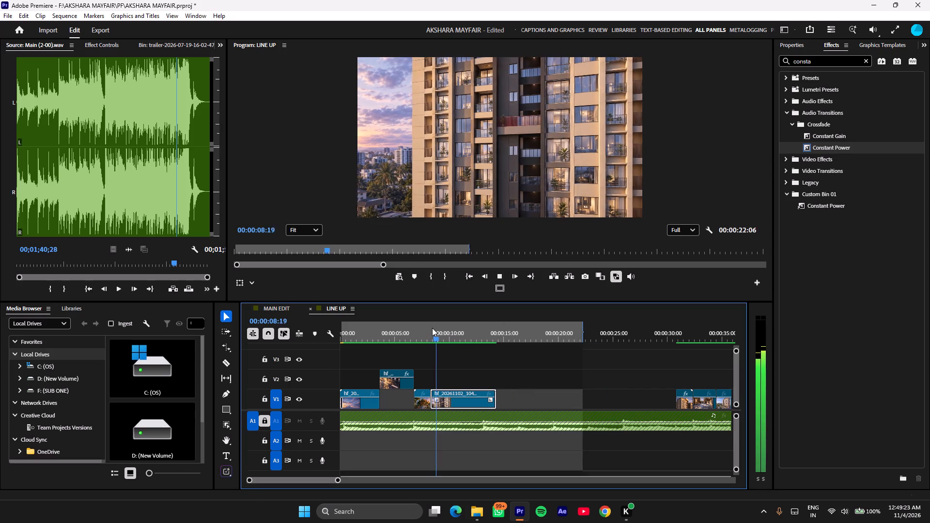
key(space)
key(Left)
key(Left)
key(Left)
key(Left)
key(Left)
key(Left)
key(Left)
key(Left)
key(Left)
key(Left)
key(Left)
key(Left)
key(Left)
key(Left)
key(Left)
key(Left)
key(Left)
key(Left)
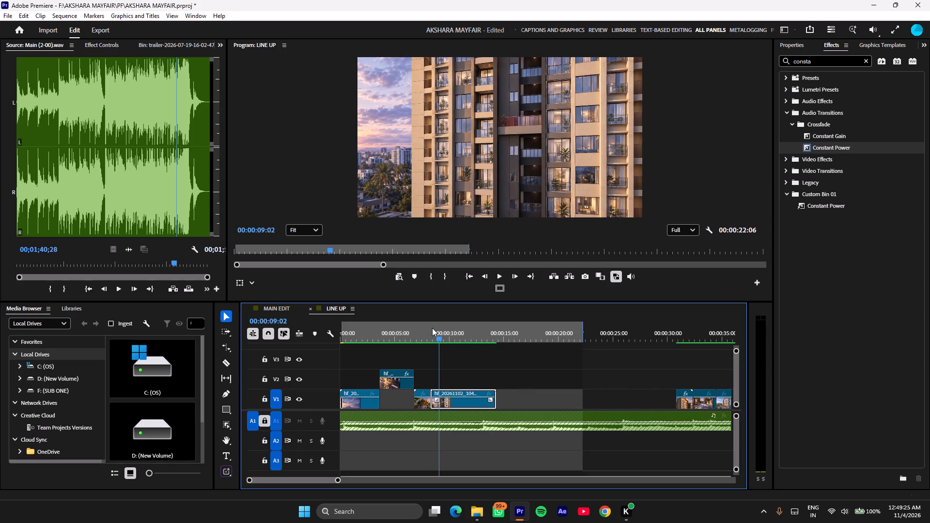
key(Left)
key(Left)
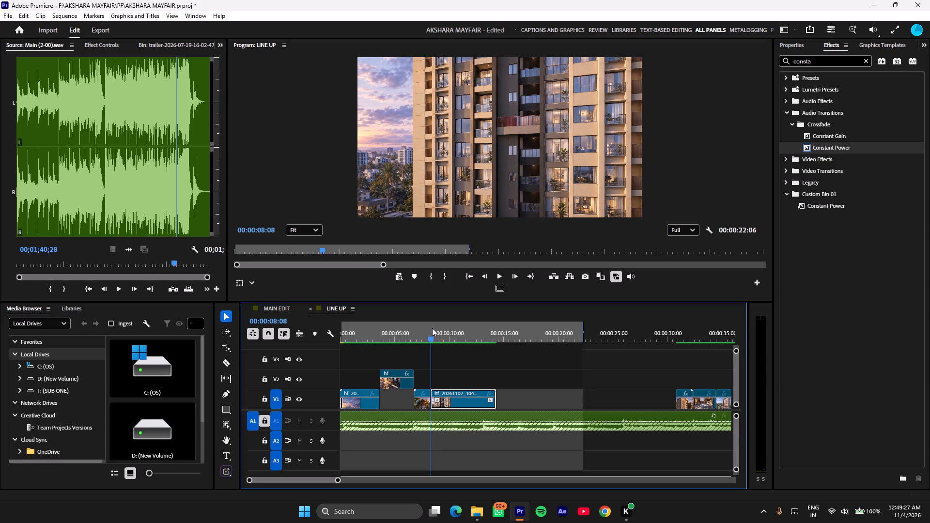
key(Left)
key(Right)
key(Right)
key(Right)
key(Right)
key(Right)
key(Right)
key(Right)
key(Right)
key(Right)
key(Right)
key(Right)
key(Right)
key(Right)
key(Right)
key(Right)
key(Right)
key(Right)
key(Right)
key(Right)
key(Right)
key(Right)
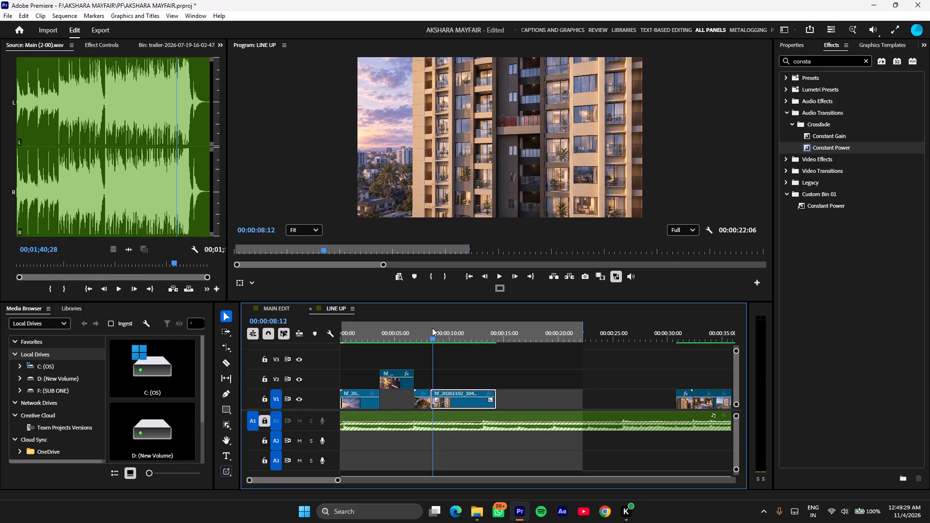
Replay the tree-to-building cut, and the whole opening from the start, to judge the cuts against the music.
drag(428, 338, 418, 338)
key(space)
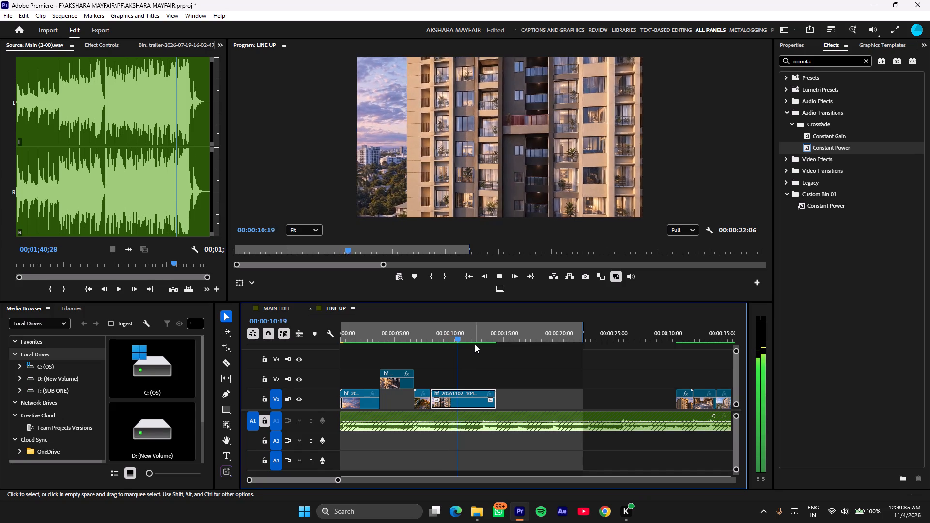
drag(461, 328, 284, 370)
key(space)
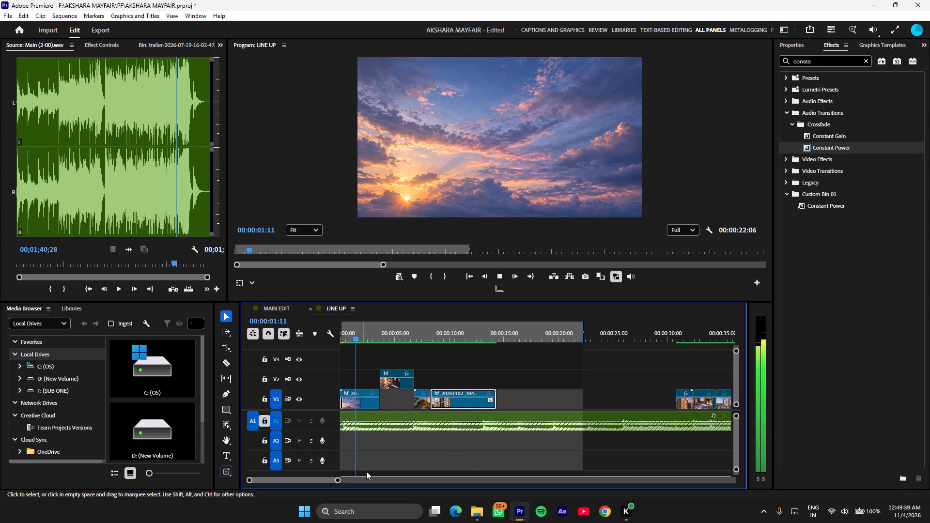
click(516, 365)
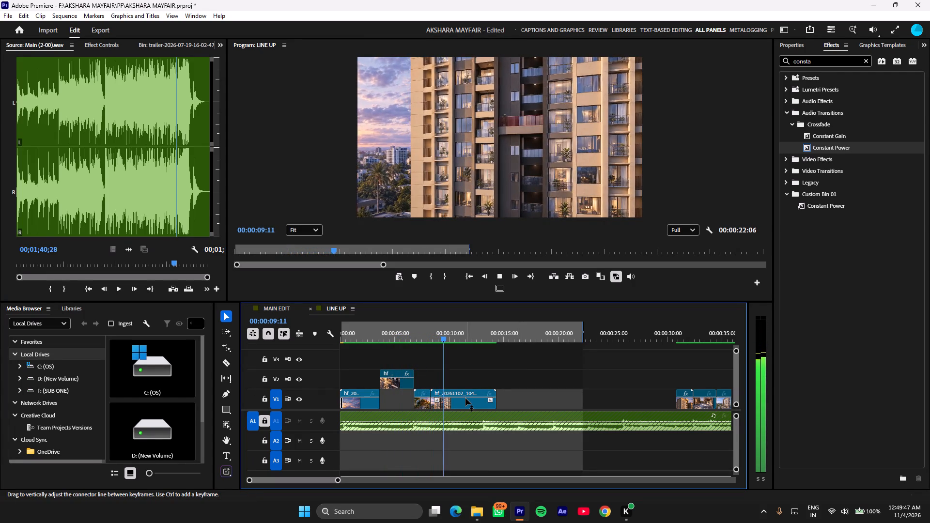
key(space)
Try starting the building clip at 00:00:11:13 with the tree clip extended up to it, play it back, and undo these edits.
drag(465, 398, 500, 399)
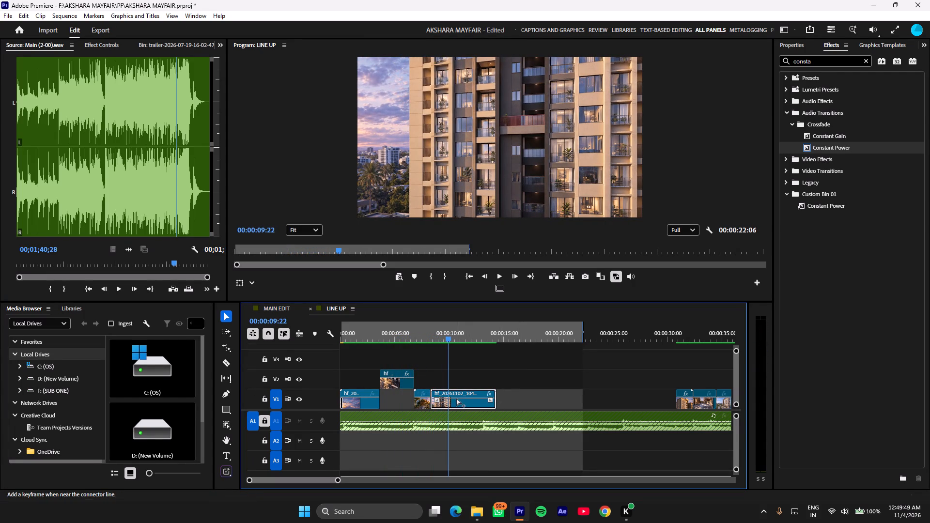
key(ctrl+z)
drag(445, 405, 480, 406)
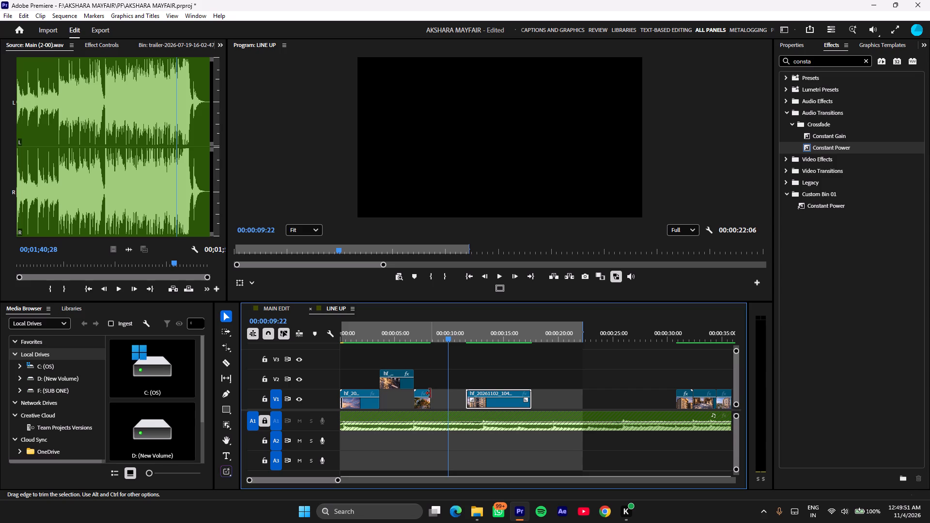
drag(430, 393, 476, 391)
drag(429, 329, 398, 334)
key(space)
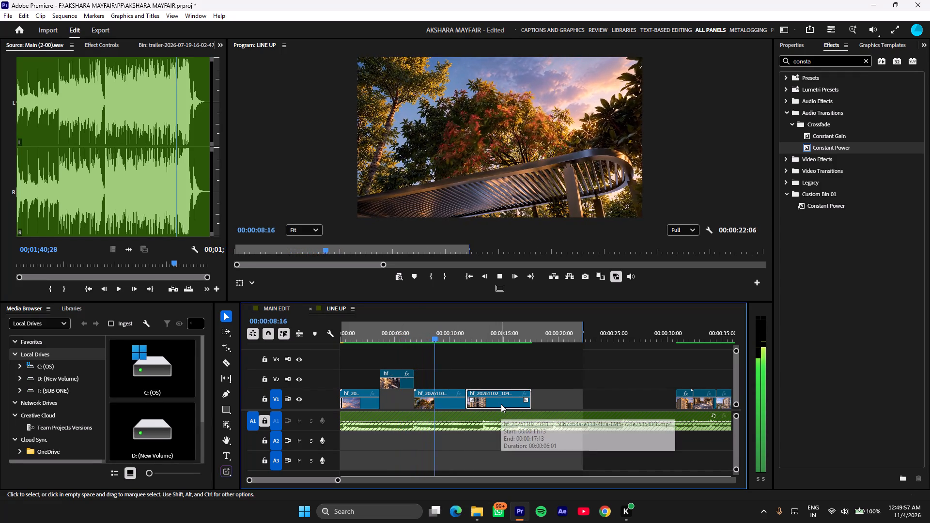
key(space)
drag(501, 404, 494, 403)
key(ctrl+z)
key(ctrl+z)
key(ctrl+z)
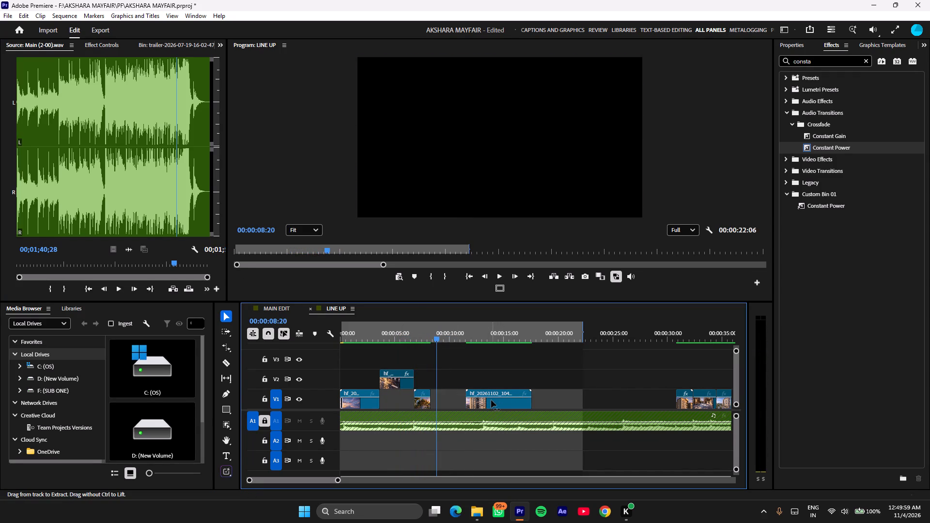
Replay the building section from about 8 seconds, and the sequence from the start, to review the cut timing with the music.
click(433, 340)
click(426, 336)
key(space)
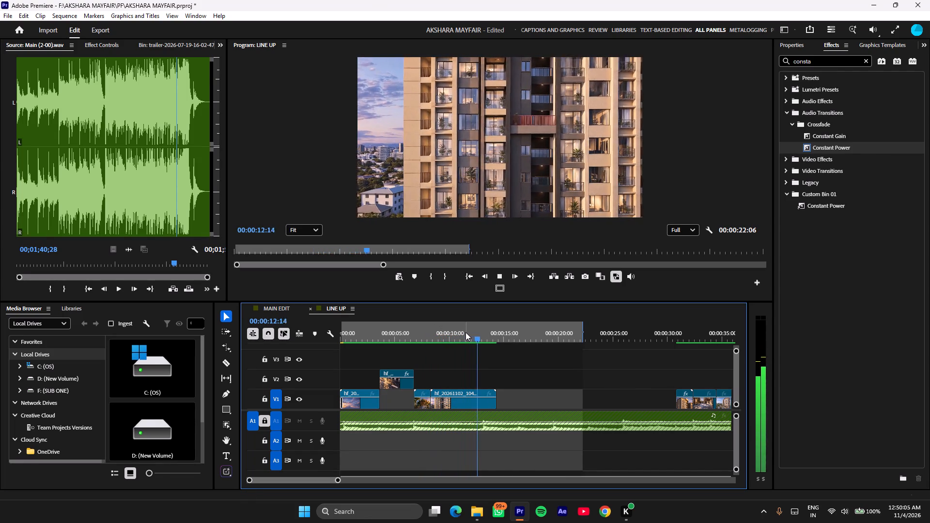
drag(465, 332, 178, 381)
key(space)
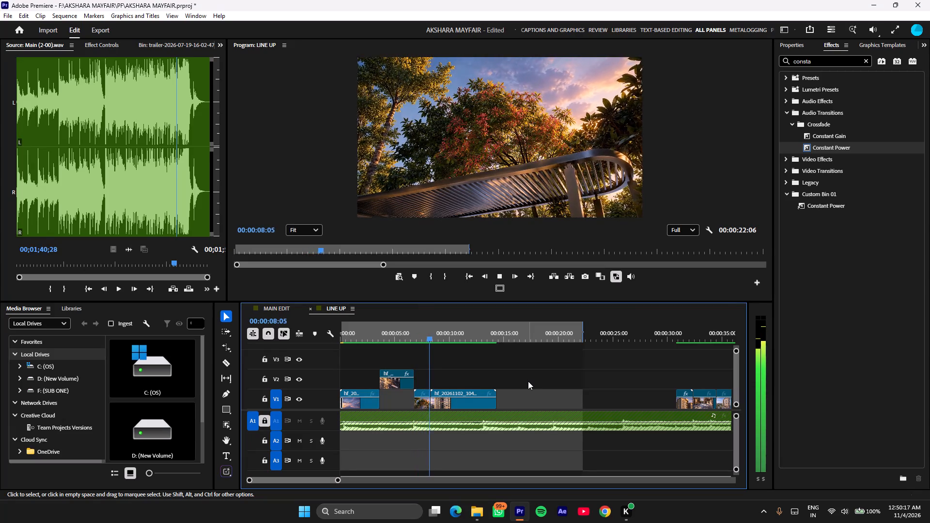
key(space)
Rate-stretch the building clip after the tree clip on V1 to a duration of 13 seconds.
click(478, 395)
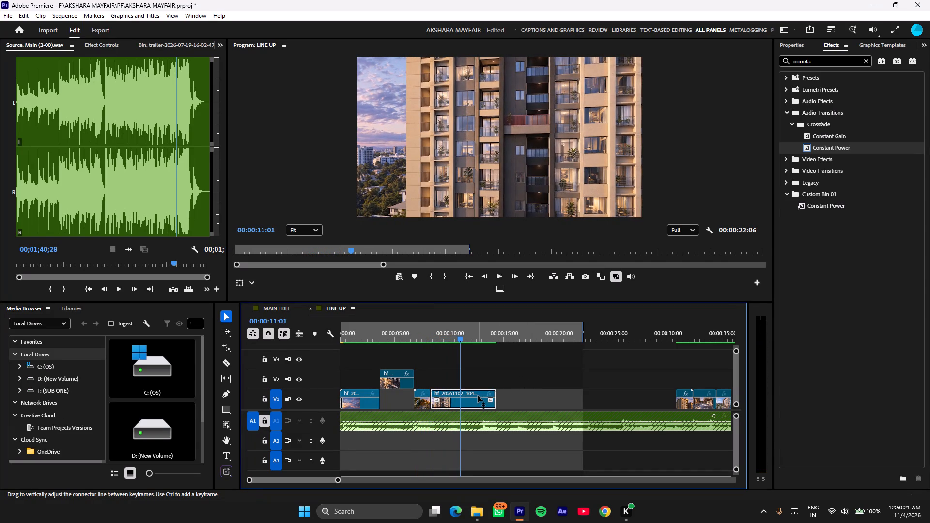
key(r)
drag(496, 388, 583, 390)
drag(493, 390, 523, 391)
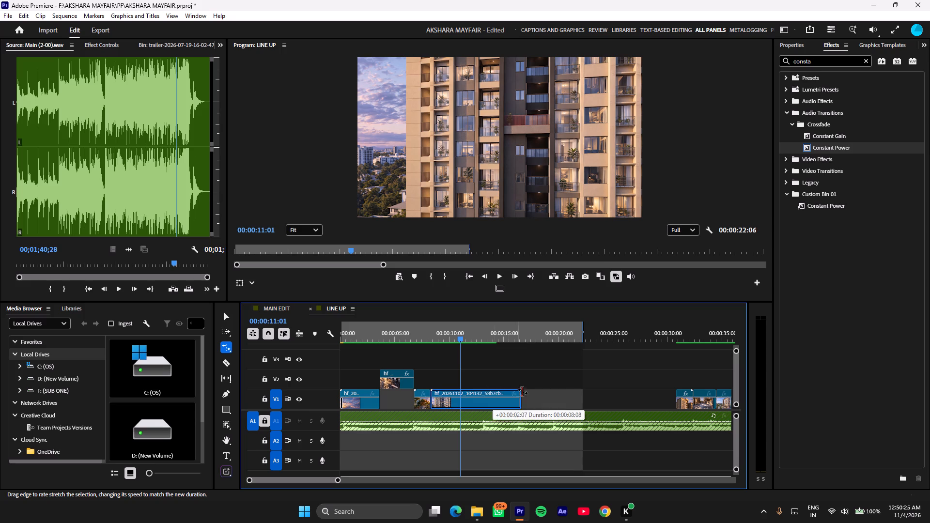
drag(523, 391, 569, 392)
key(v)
Set the building clip's speed to 50% with Optical flow time interpolation.
right_click(522, 392)
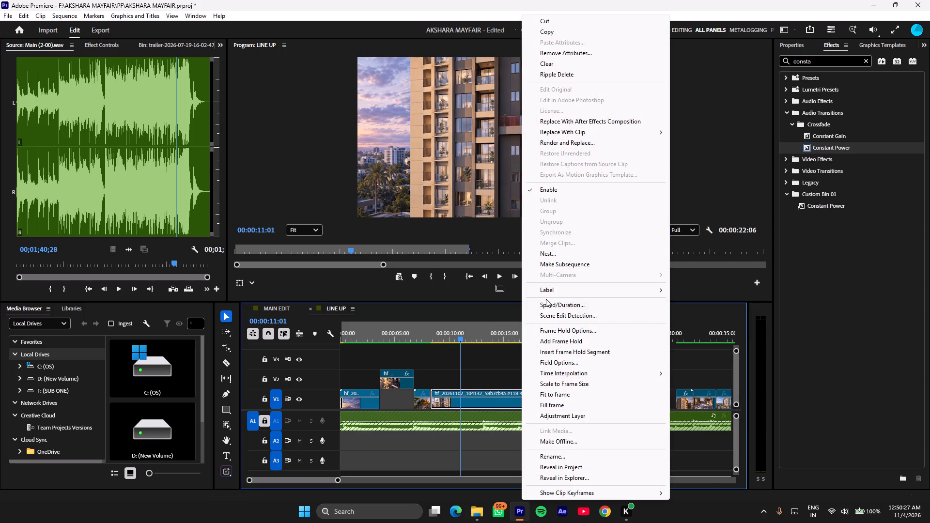
click(548, 302)
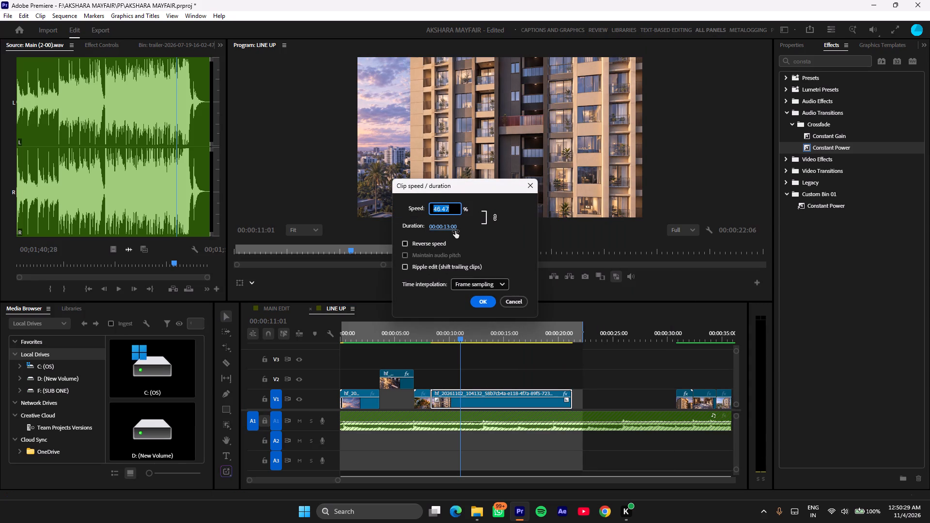
key(4)
key(BackSpace)
key(4)
key(BackSpace)
text(50)
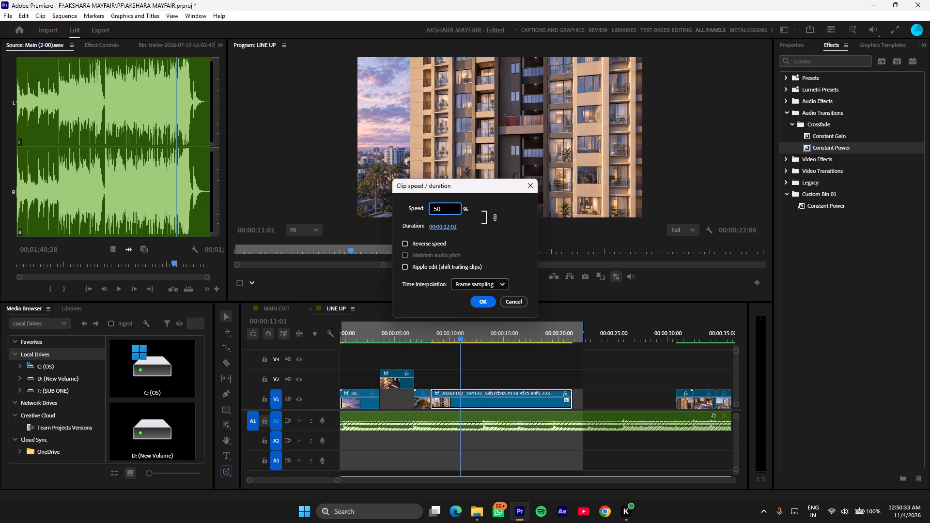
click(464, 281)
click(467, 327)
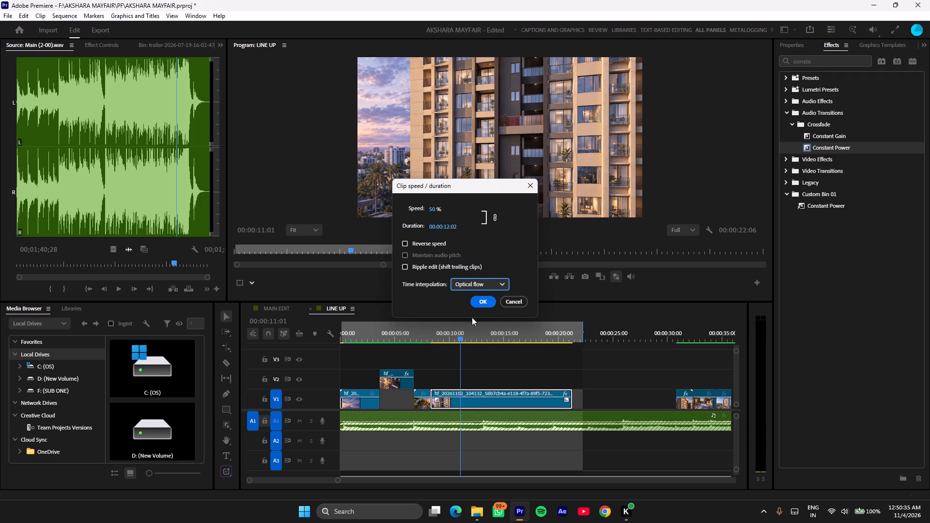
click(480, 306)
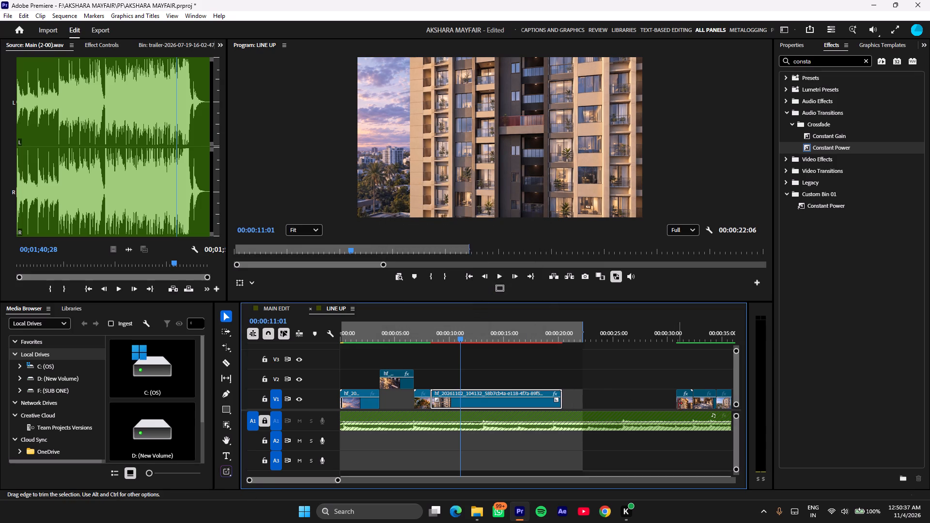
Move the next building clip to about 13 seconds on V1, overwriting the slowed clip, and delete the slowed clip's leftover end.
drag(682, 406, 487, 391)
click(522, 399)
key(BackSpace)
Set the speed of the building clip just moved to about 13 seconds to 100%.
right_click(487, 406)
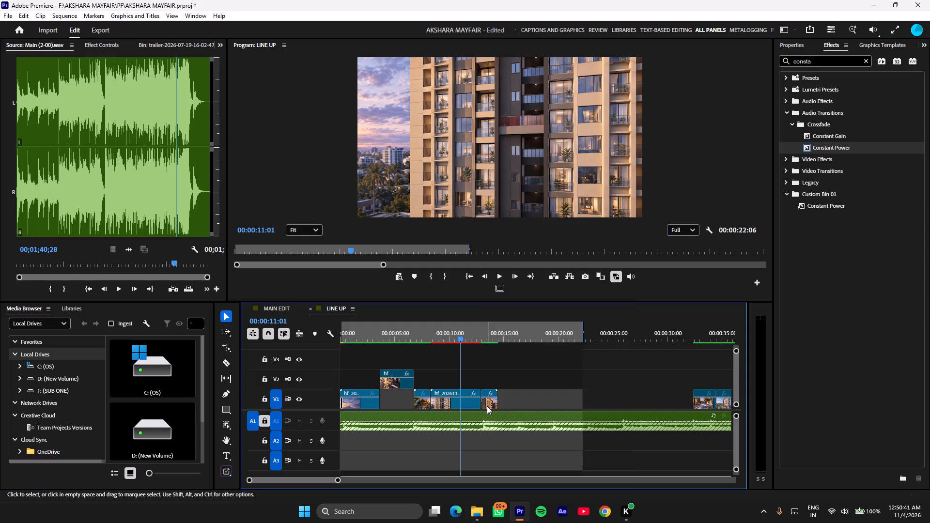
click(529, 304)
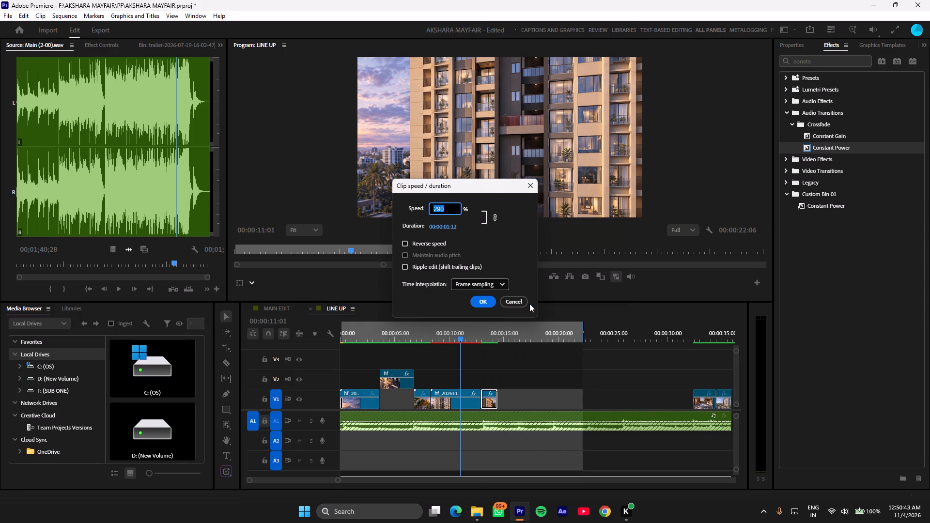
text(10)
key(0)
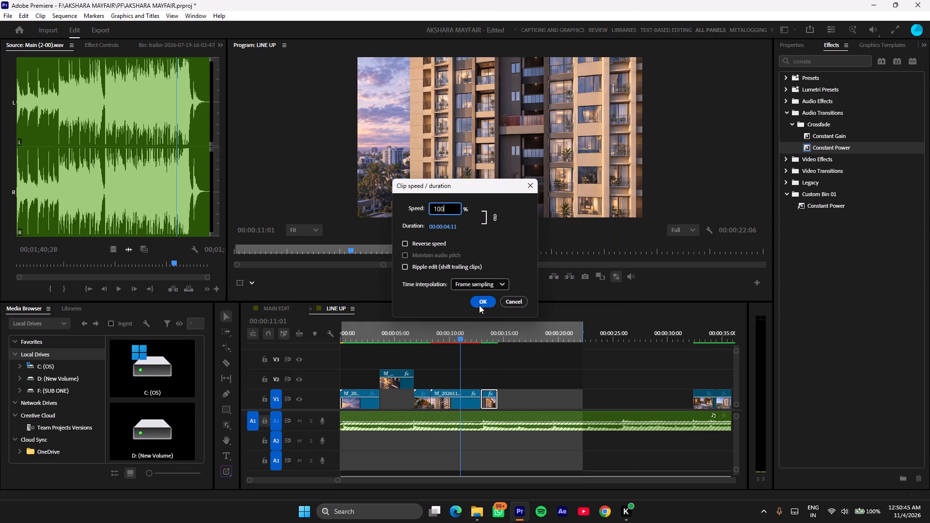
click(479, 305)
click(572, 367)
Render the previews for the sequence's In-to-Out range and play the result from the beginning.
drag(468, 332, 492, 334)
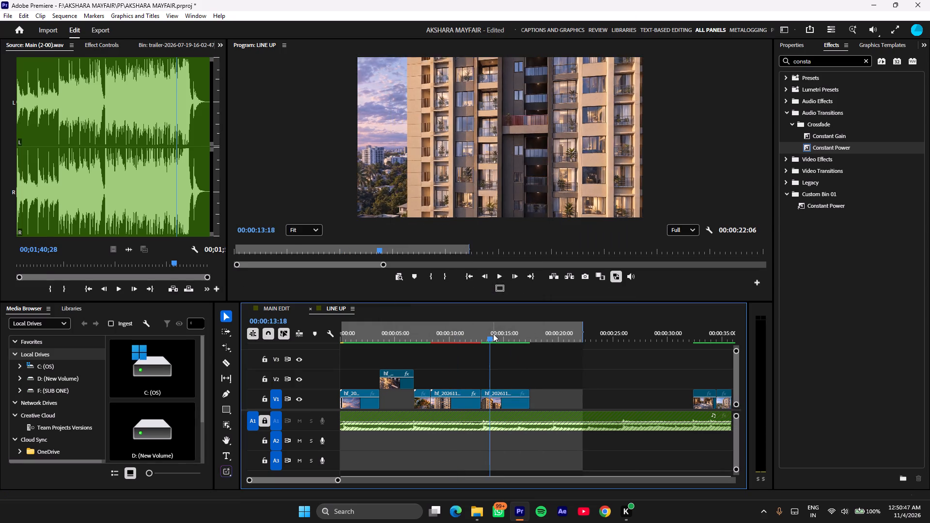
key(Return)
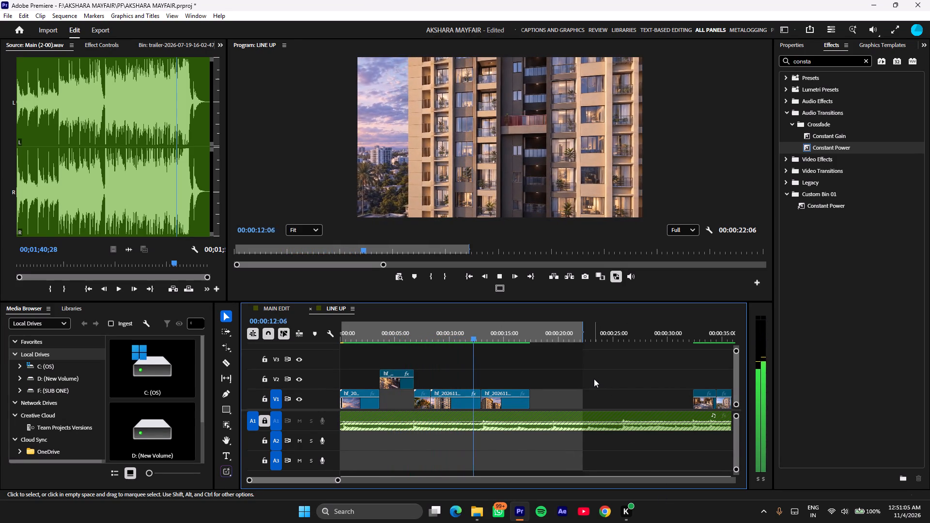
drag(499, 333, 304, 357)
key(space)
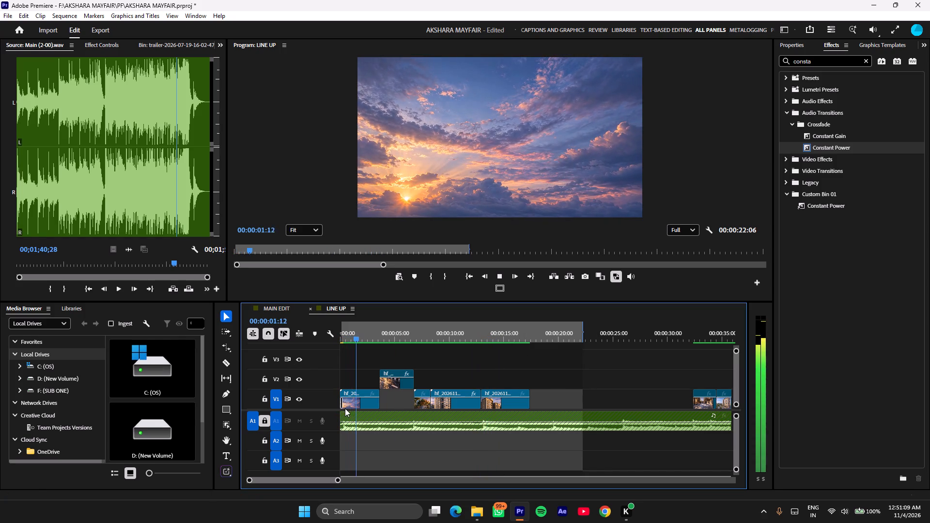
Add a fade-in of about 1 second at the start of the sky clip on V1 and play from the beginning.
drag(343, 400, 354, 400)
drag(359, 330, 294, 353)
key(space)
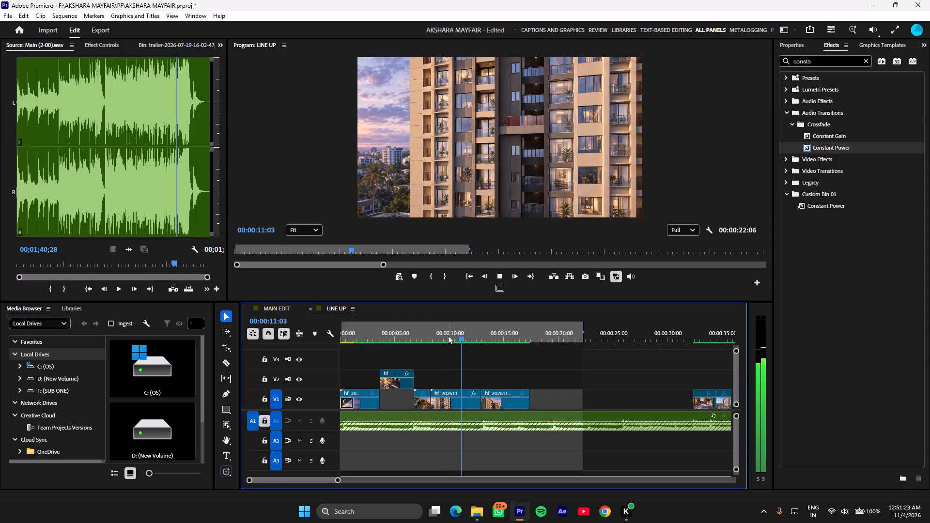
Replay from the tree clip to find the beat, split the slowed building clip at 00:00:10:03 on V1, and select its second part.
drag(436, 328, 413, 335)
key(space)
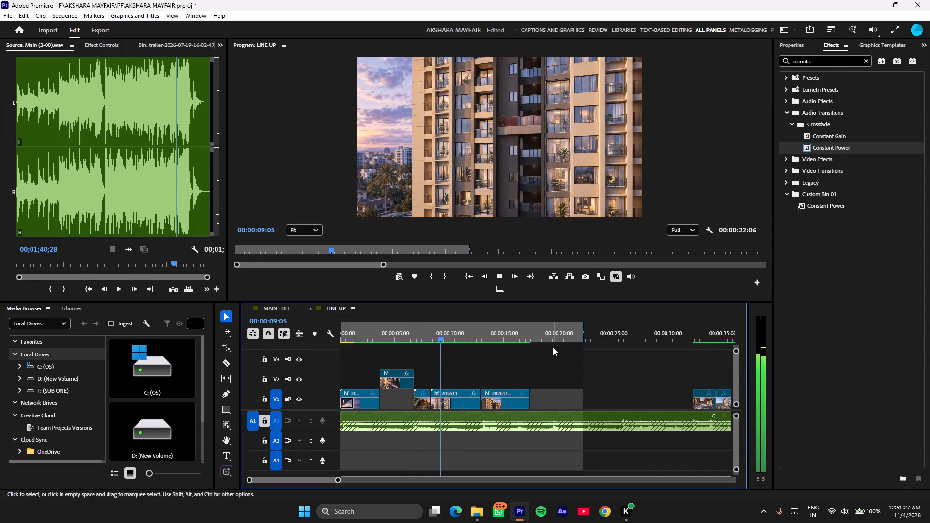
key(space)
key(space)
key(space)
click(466, 399)
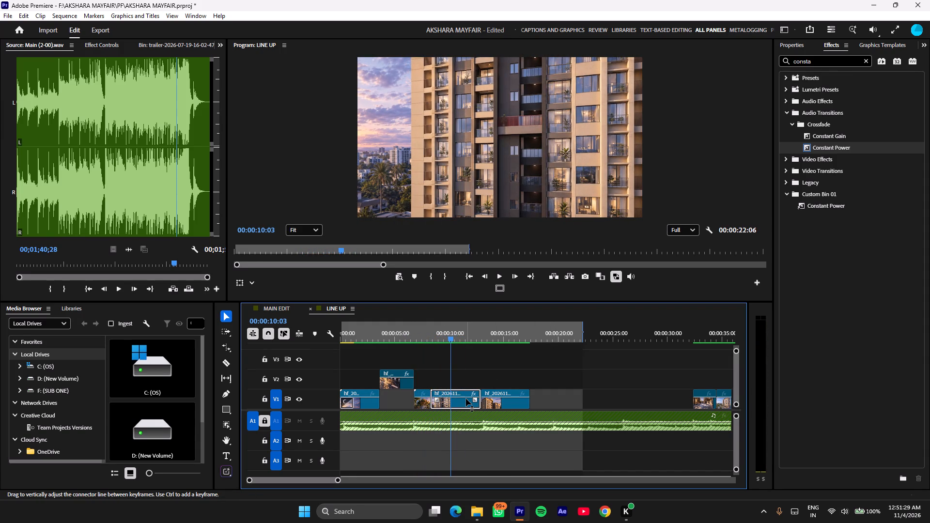
key(ctrl+k)
ctrl+click(465, 399)
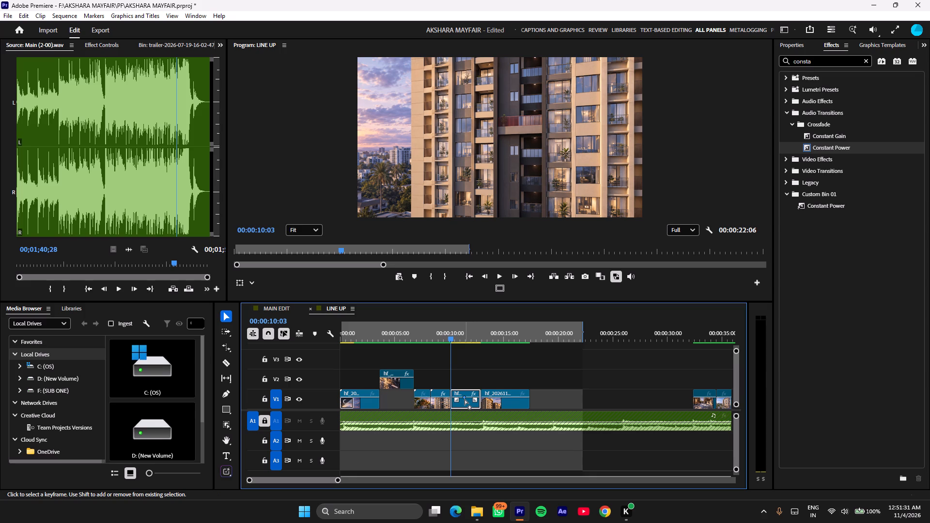
Delete the slowed building clip's second part on V1 and move the following building clip to start at 00:00:10:03.
key(BackSpace)
click(462, 387)
key(BackSpace)
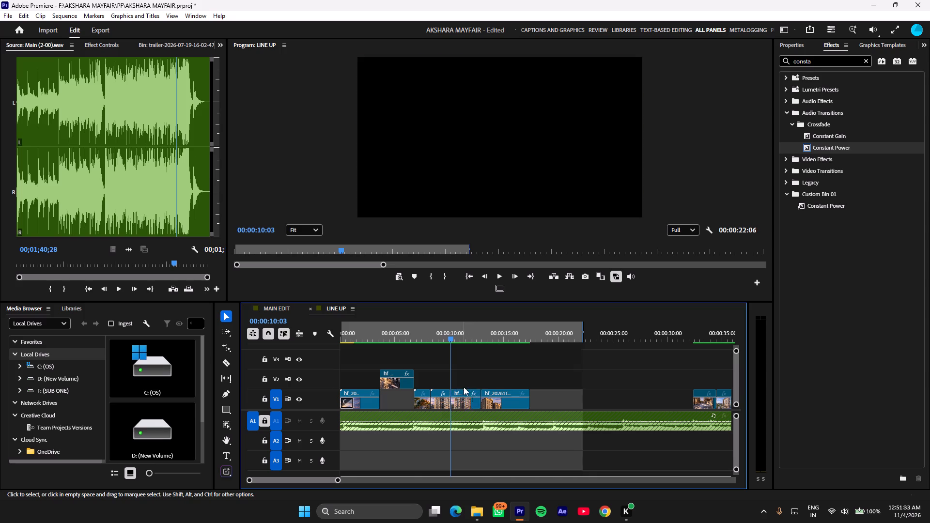
key(ctrl+z)
click(466, 393)
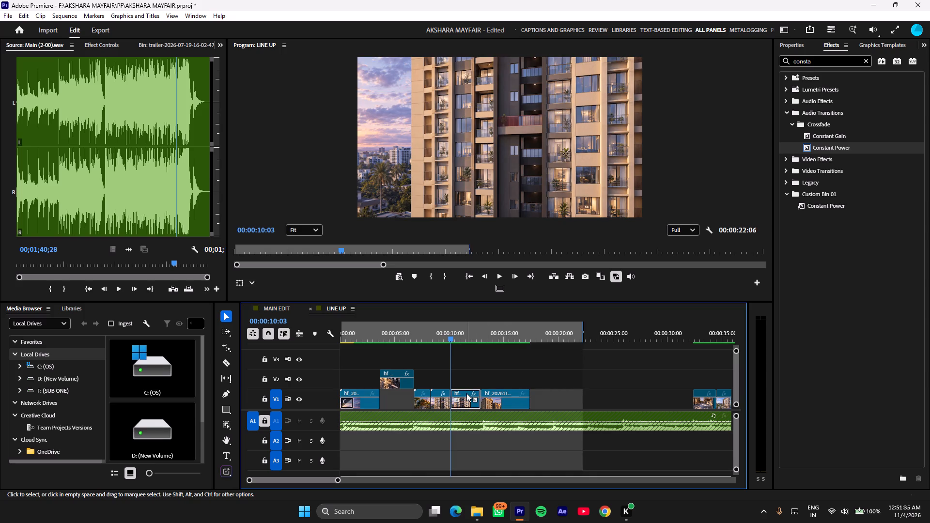
key(BackSpace)
drag(496, 392, 471, 392)
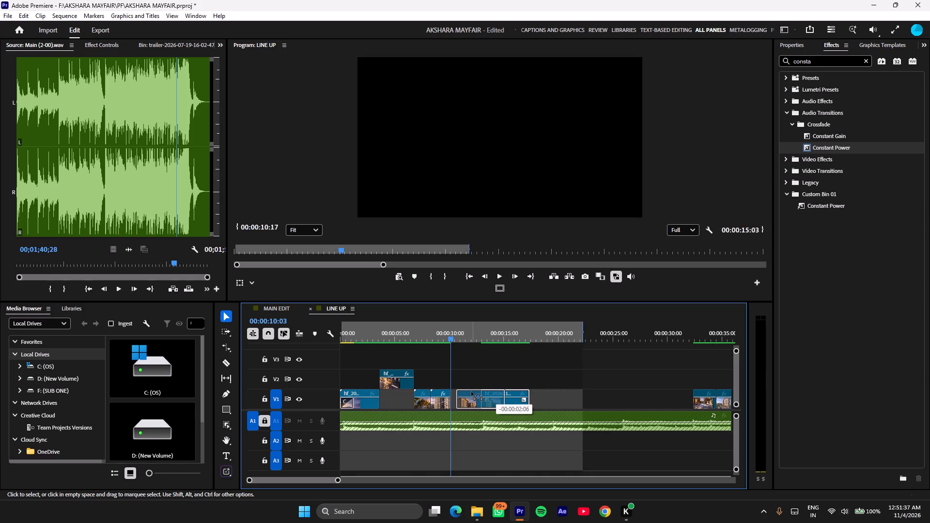
drag(471, 392, 469, 392)
Play across the new cut to find the beat, and trim the moved building clip's end to 00:00:13:07.
click(441, 331)
key(space)
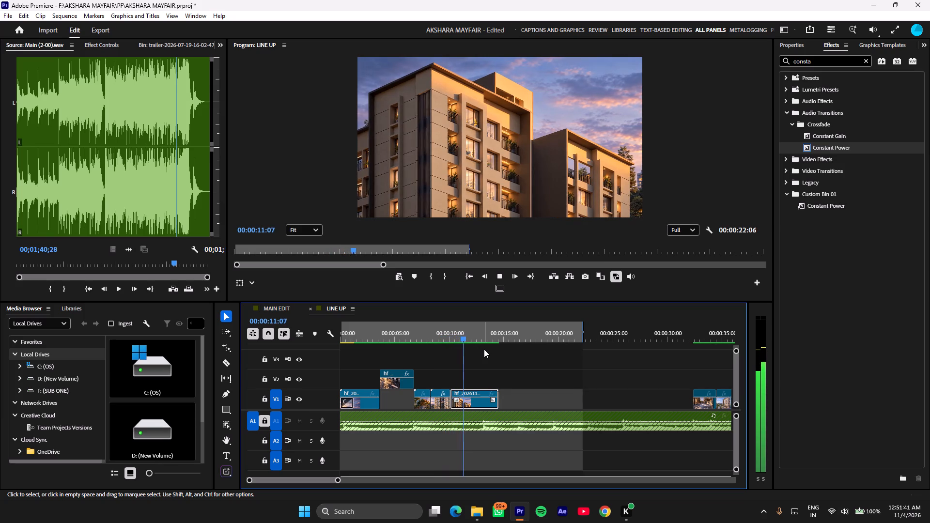
key(space)
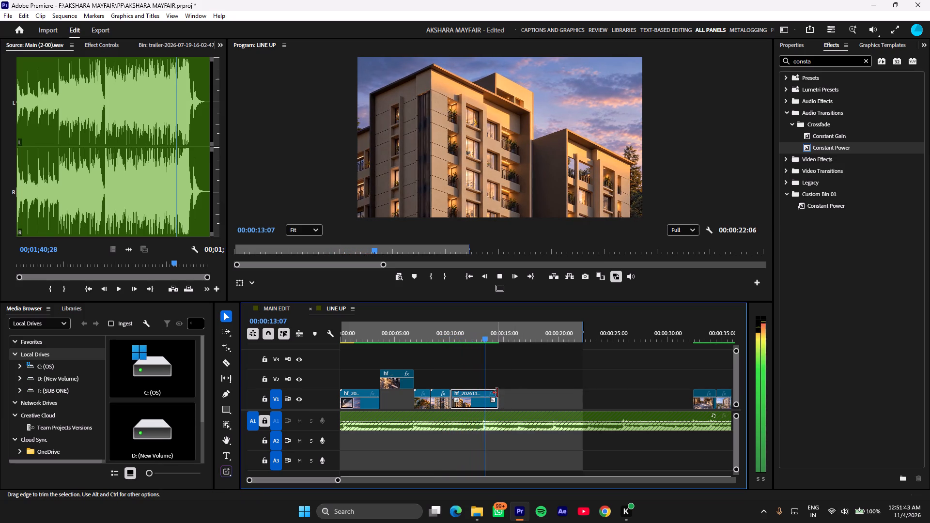
drag(497, 393, 485, 396)
Bring the driveway clip on V1 forward from about 32 seconds and extend both its ends so it starts at 00:00:13:07.
right_click(541, 393)
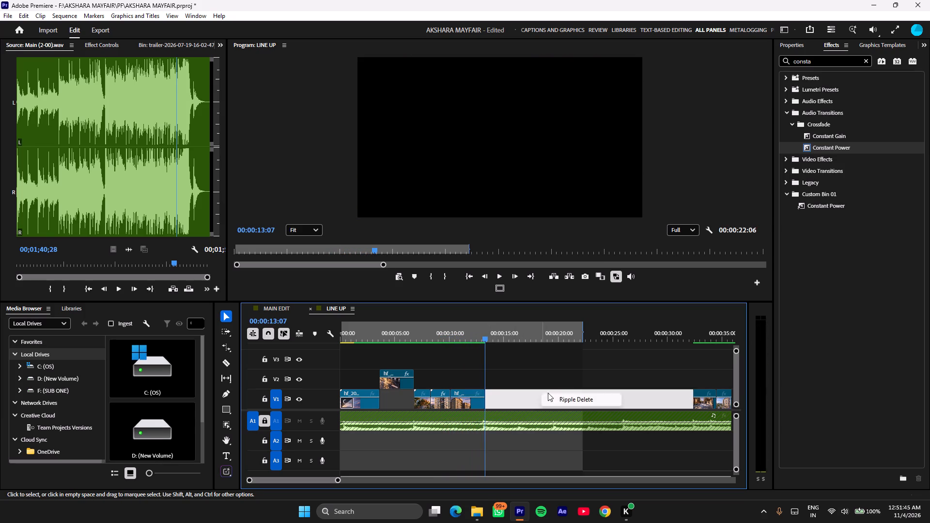
click(648, 359)
drag(705, 407, 525, 405)
right_click(522, 405)
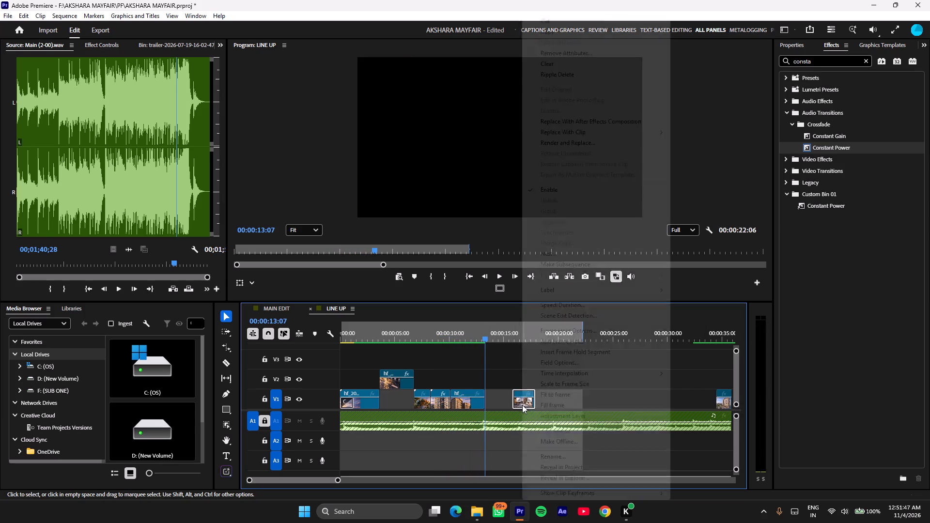
click(564, 306)
click(485, 299)
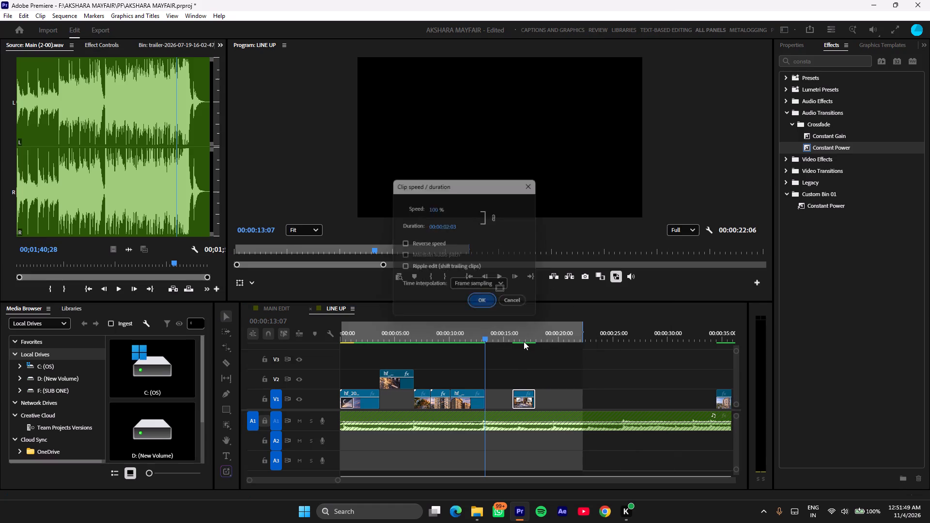
drag(534, 391, 651, 398)
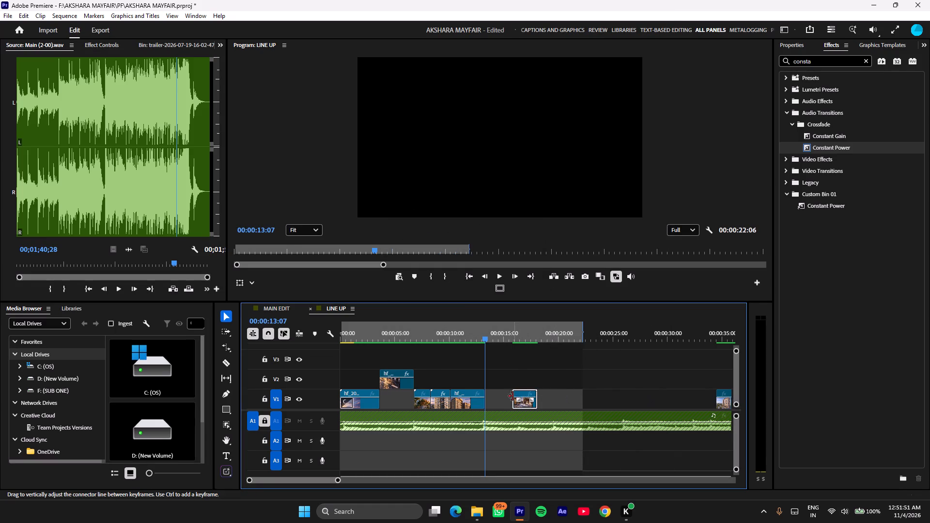
drag(512, 395, 409, 385)
Play the driveway clip to the beat at 00:00:16:09 and rate-stretch it to a duration of 00:00:09:15, about 50% speed.
click(466, 332)
key(space)
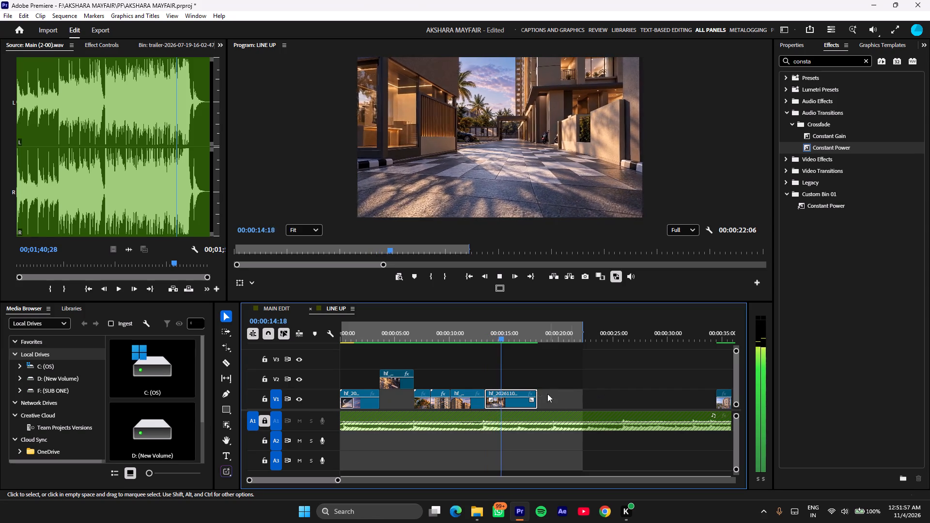
key(space)
right_click(513, 394)
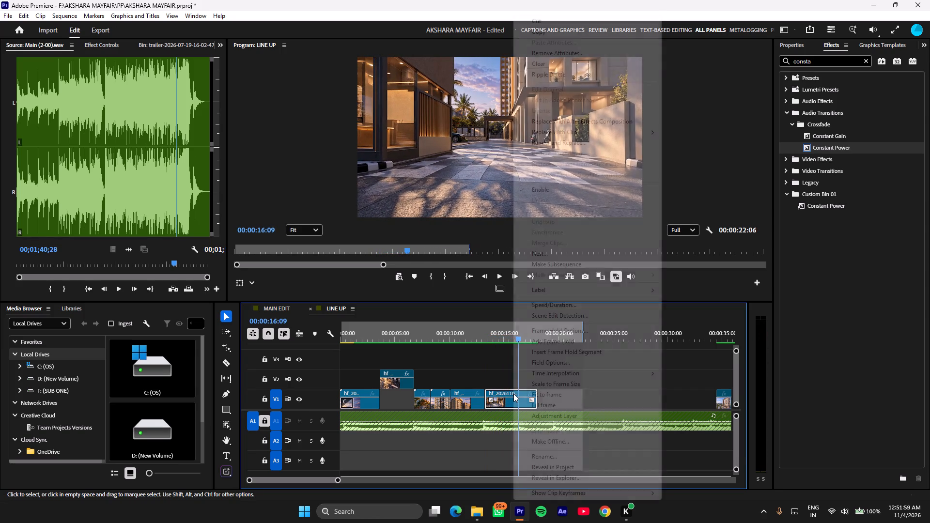
click(545, 305)
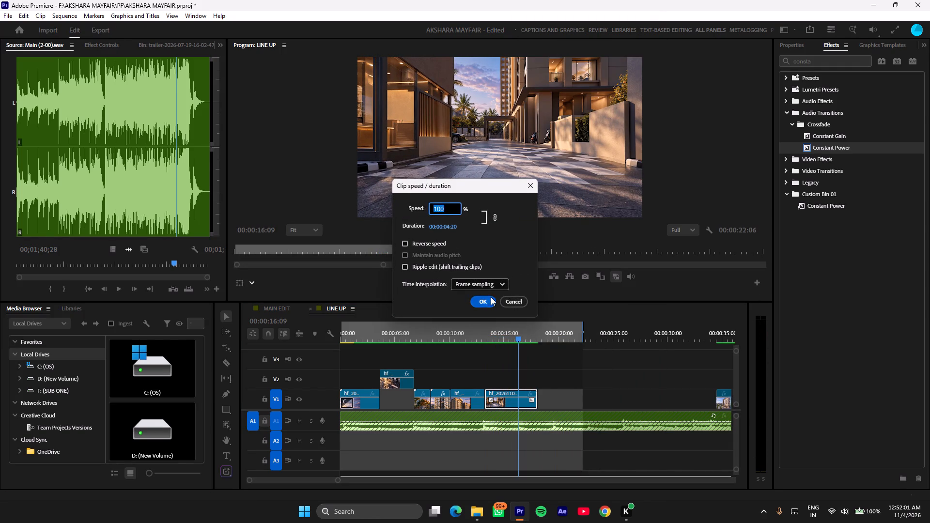
click(487, 300)
key(r)
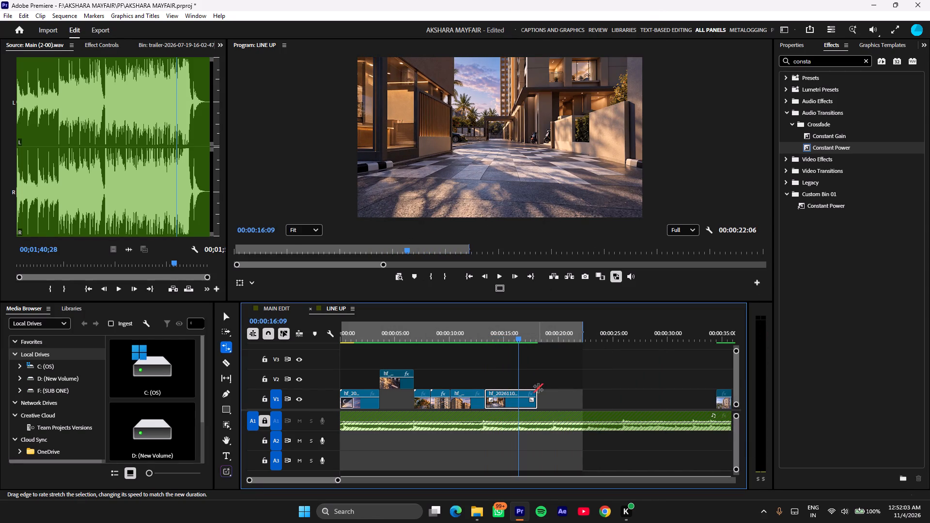
drag(536, 392, 588, 396)
key(v)
Change the time interpolation method of the slowed driveway clip, keeping its speed at 50.21%.
right_click(541, 389)
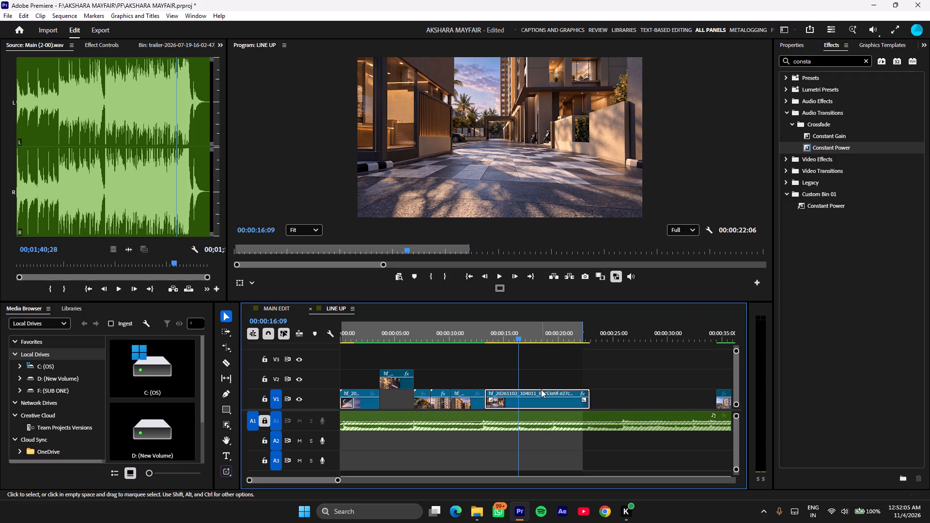
click(578, 303)
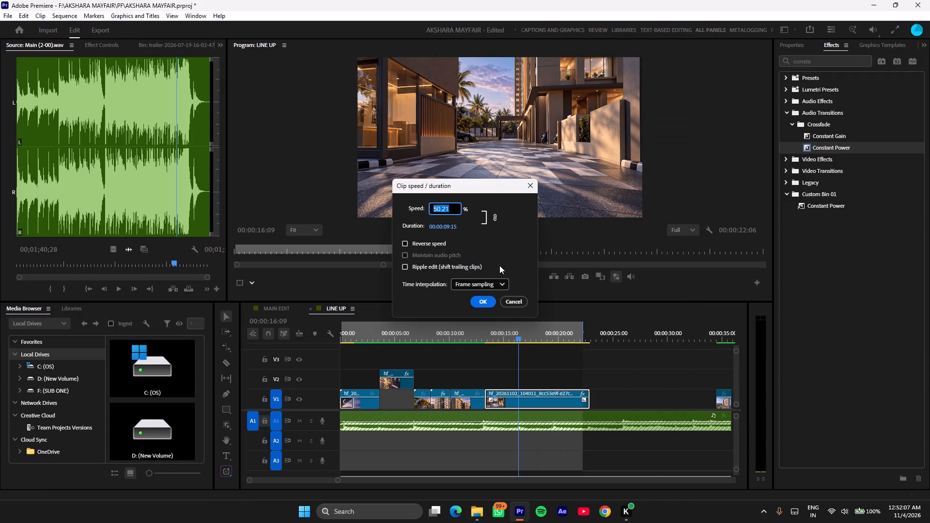
click(481, 286)
click(484, 324)
double_click(475, 297)
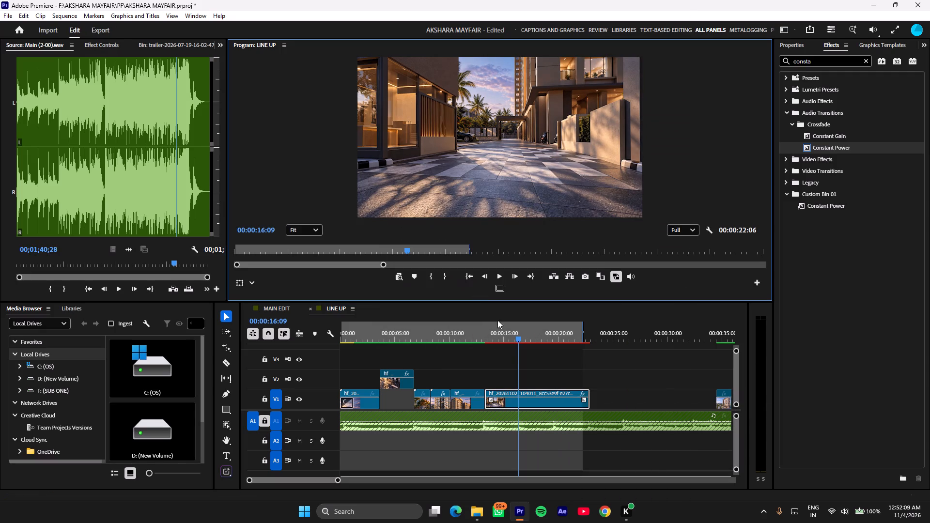
Trim the slowed driveway clip's end on V1 to the beat at 00:00:16:09 and save the project.
drag(589, 390, 520, 395)
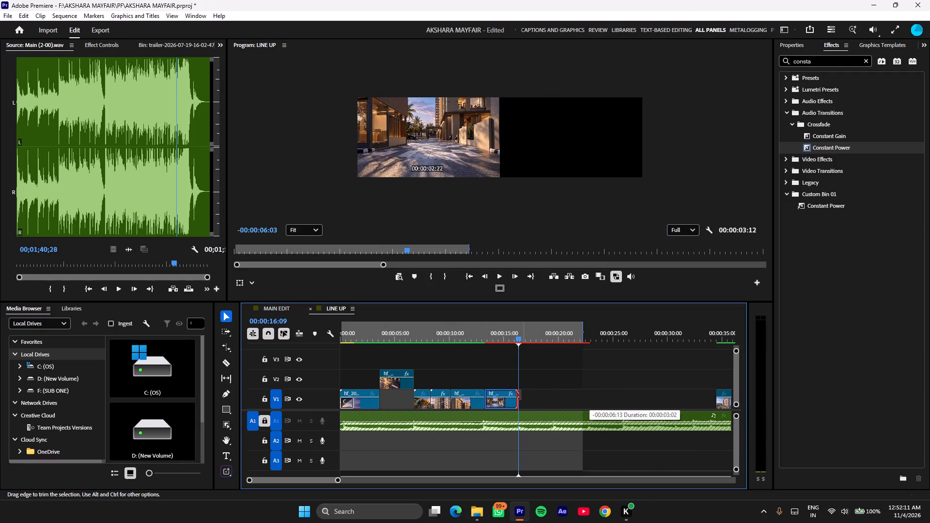
drag(520, 395, 520, 395)
key(ctrl+s)
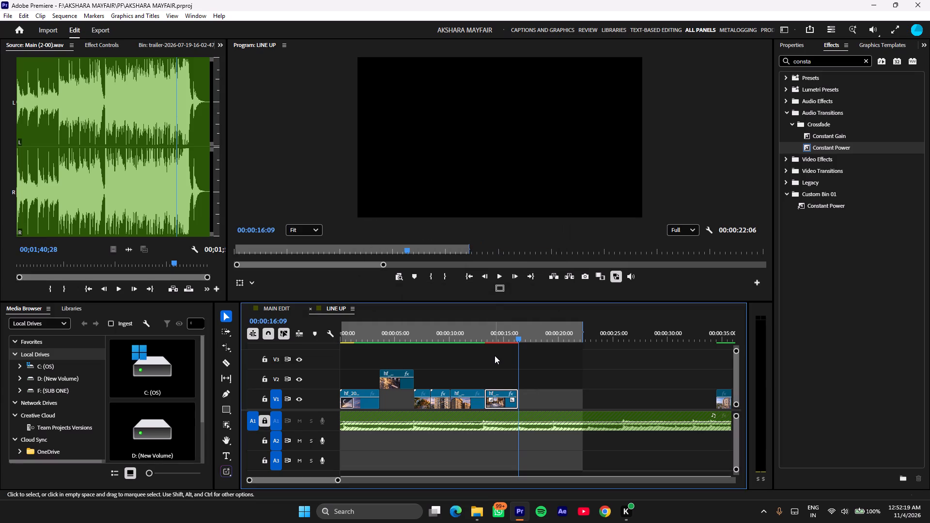
Render the previews for the sequence's In-to-Out range and play the result through to the slowed driveway clip.
drag(496, 331, 480, 338)
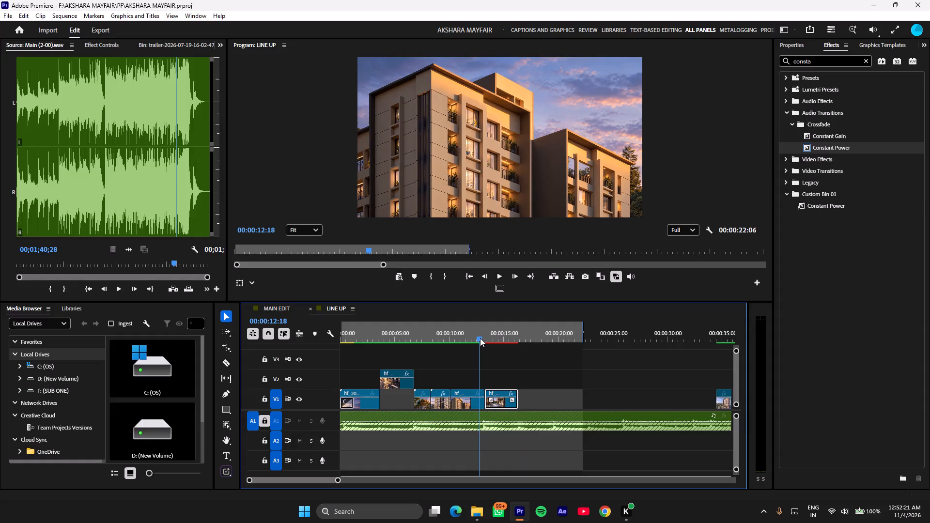
key(Return)
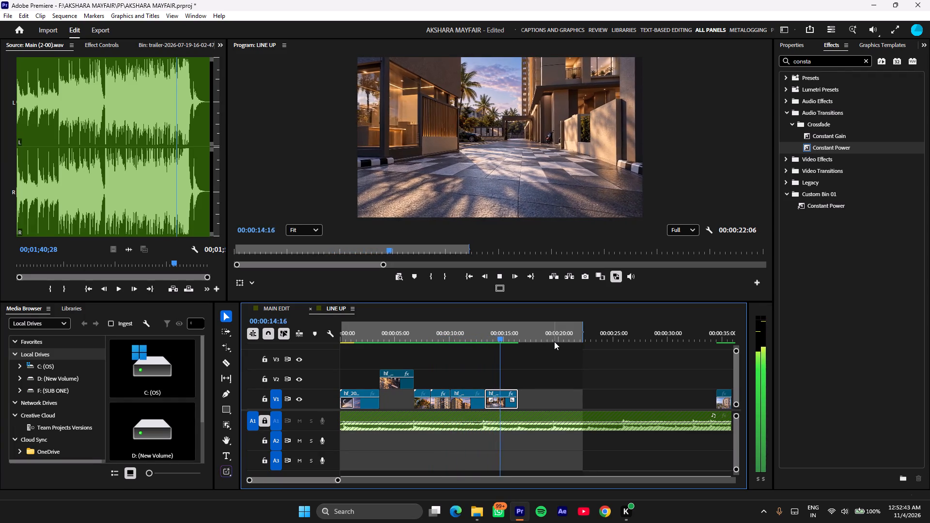
key(space)
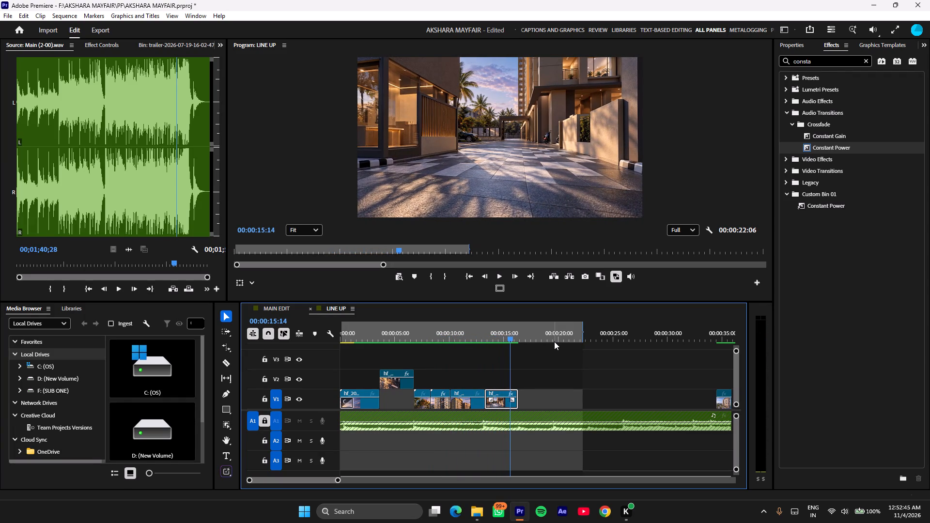
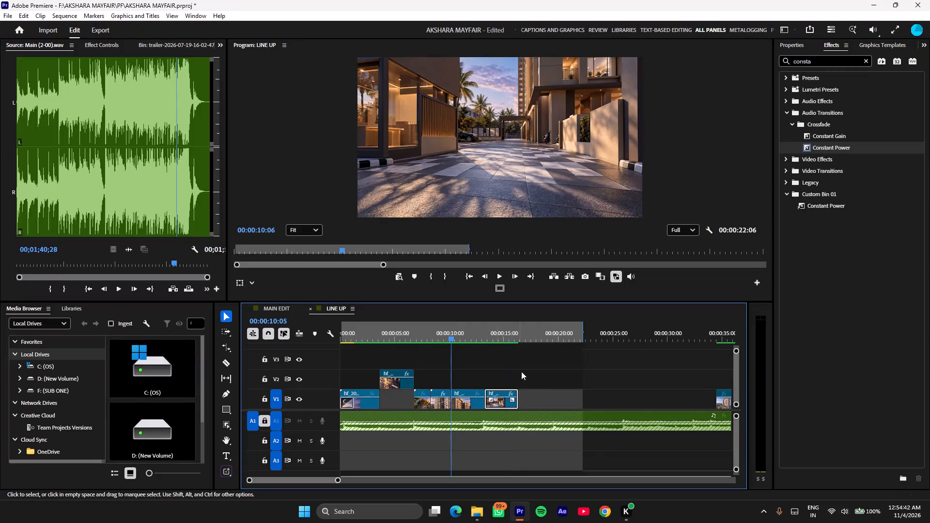
Play the sequence around the sunset facade and driveway clips to review their cuts against the music.
click(578, 386)
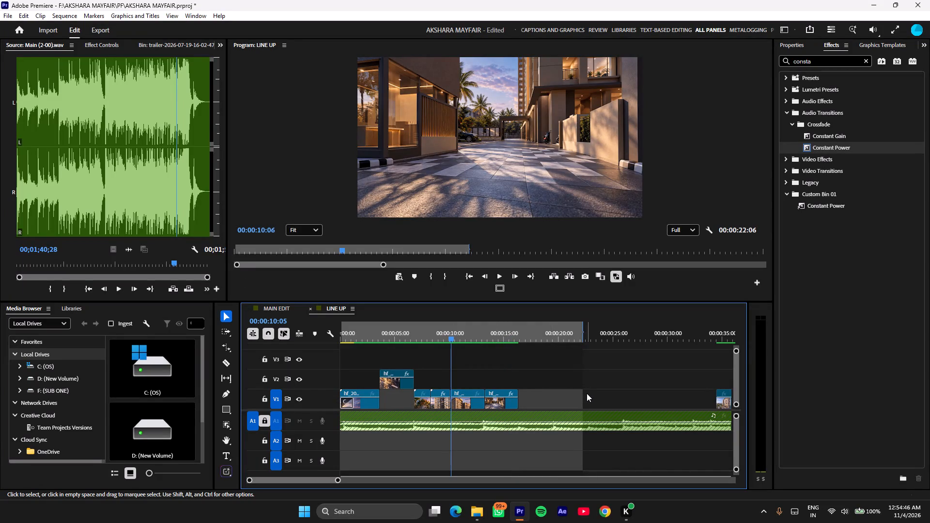
key(space)
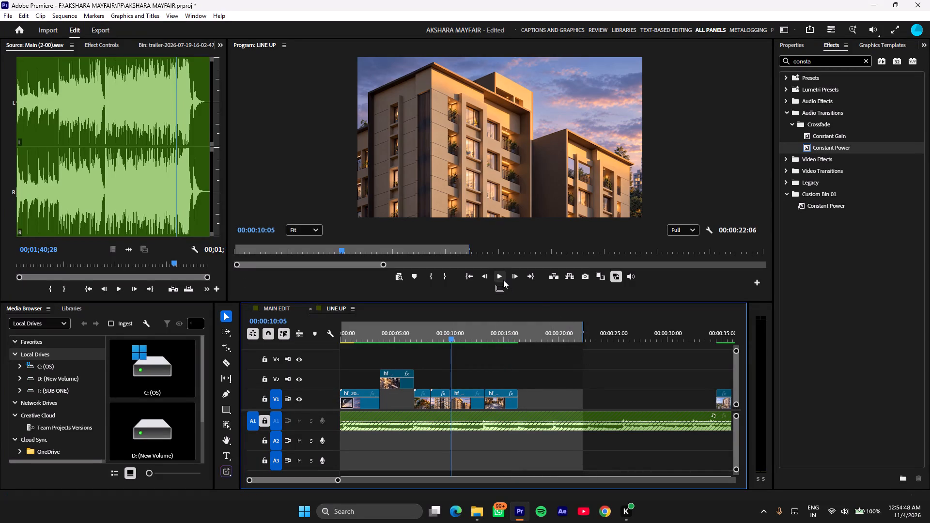
click(503, 278)
click(603, 383)
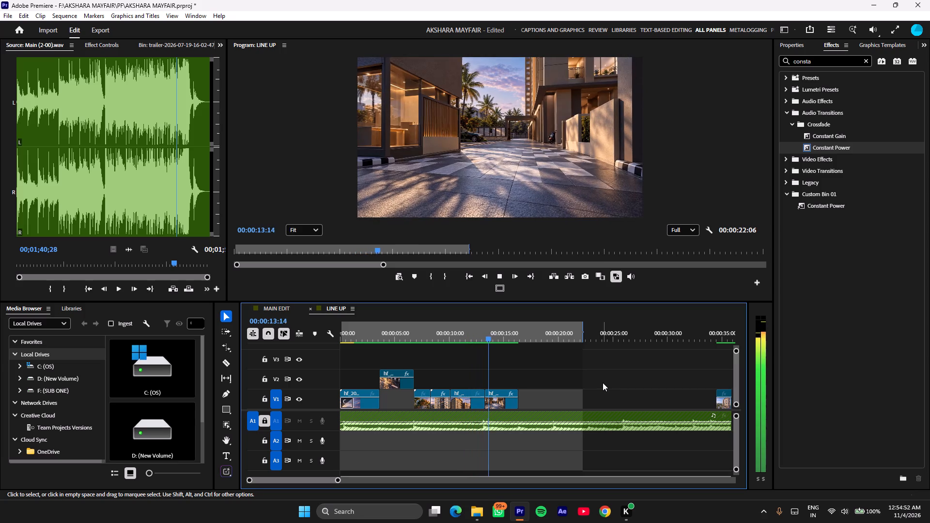
key(space)
click(413, 324)
key(space)
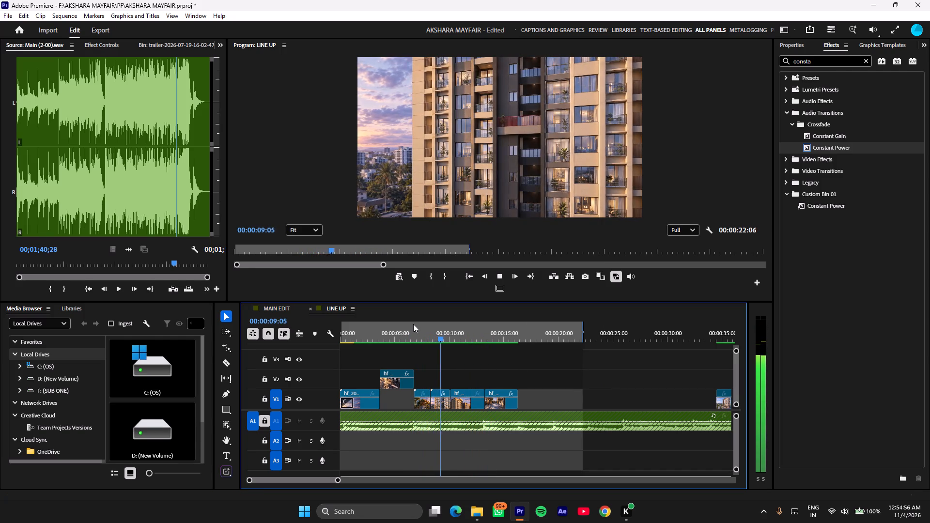
key(space)
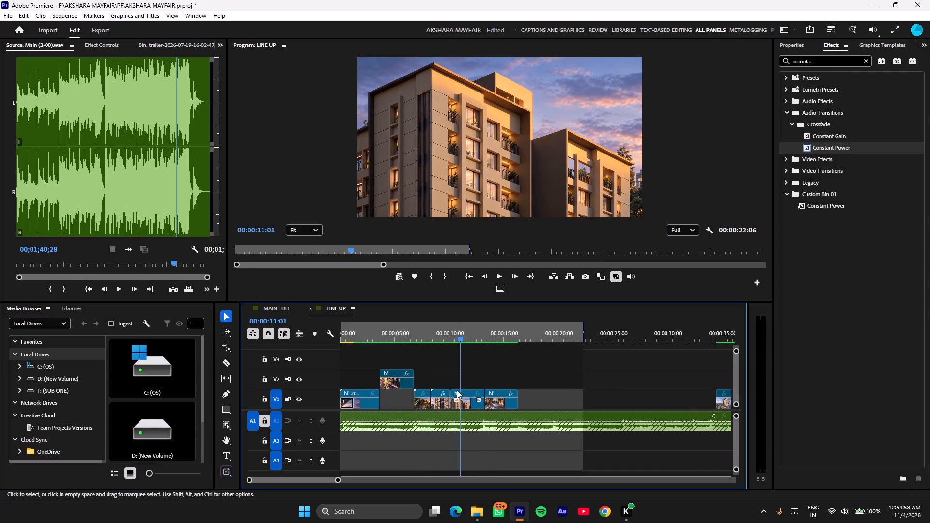
Keyframe the sunset facade clip's Position and Scale at its start, set Scale to 114 at its end, and play it.
click(468, 402)
click(106, 46)
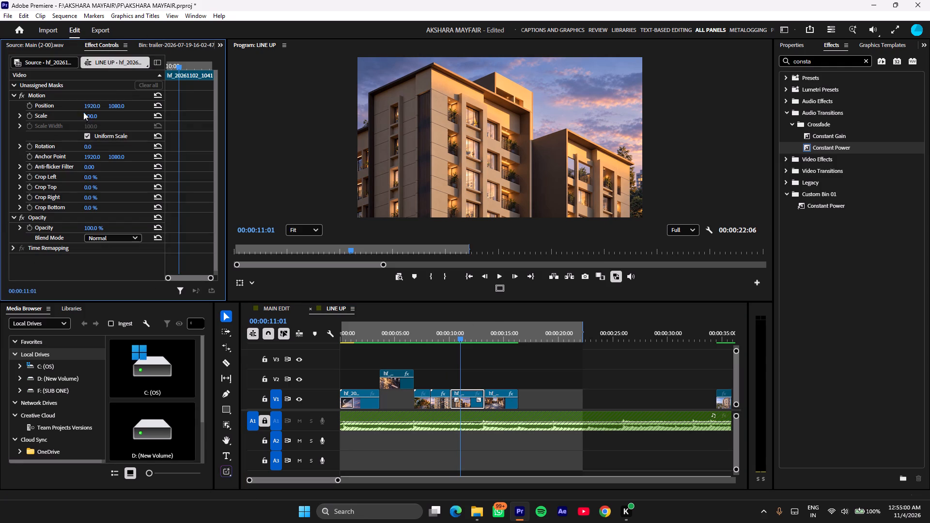
drag(173, 70, 136, 70)
drag(184, 63, 146, 69)
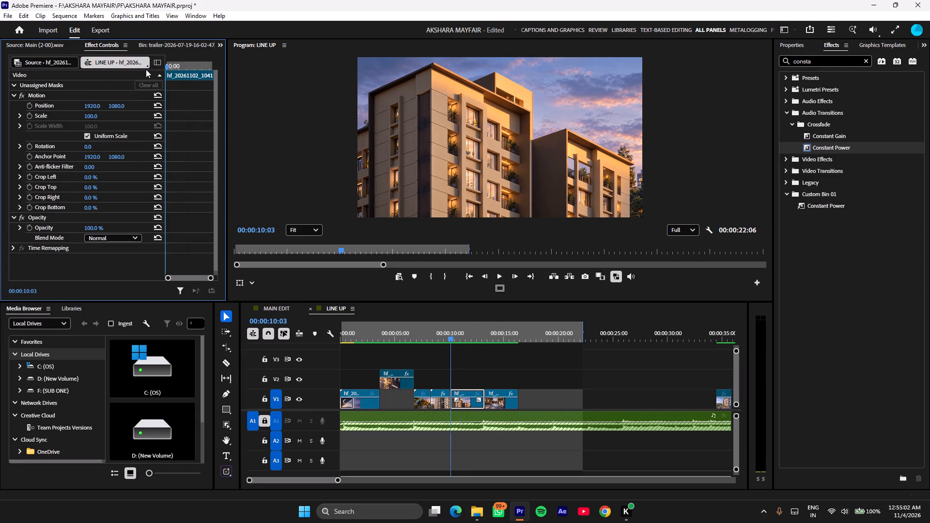
drag(146, 69, 130, 69)
click(32, 105)
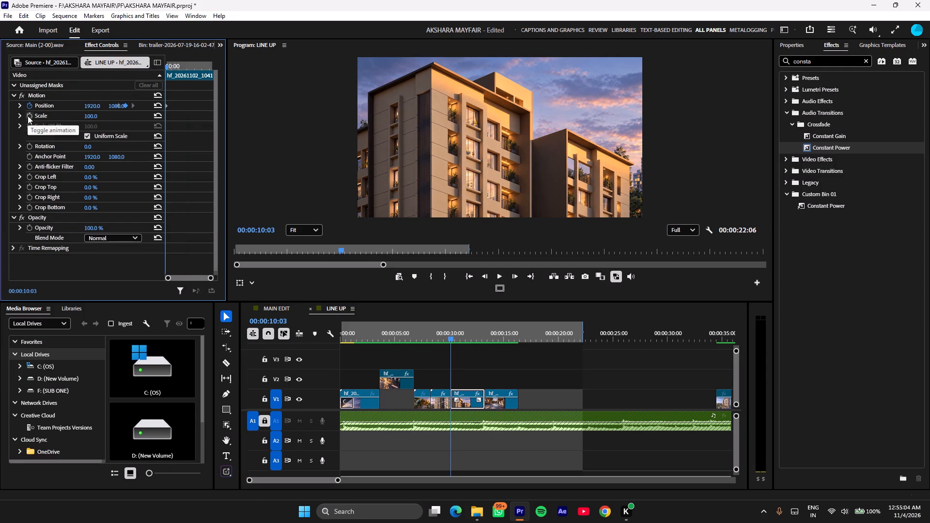
click(28, 116)
drag(201, 68, 217, 70)
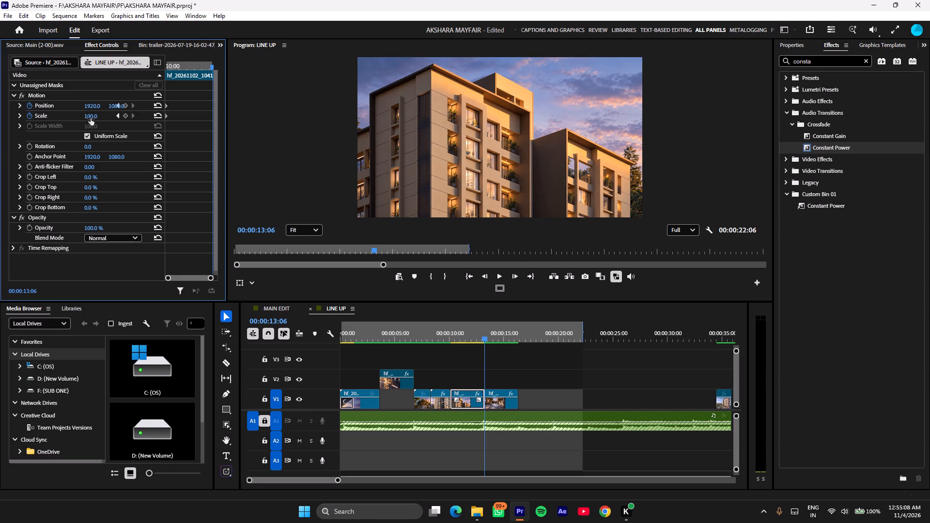
drag(92, 117, 98, 115)
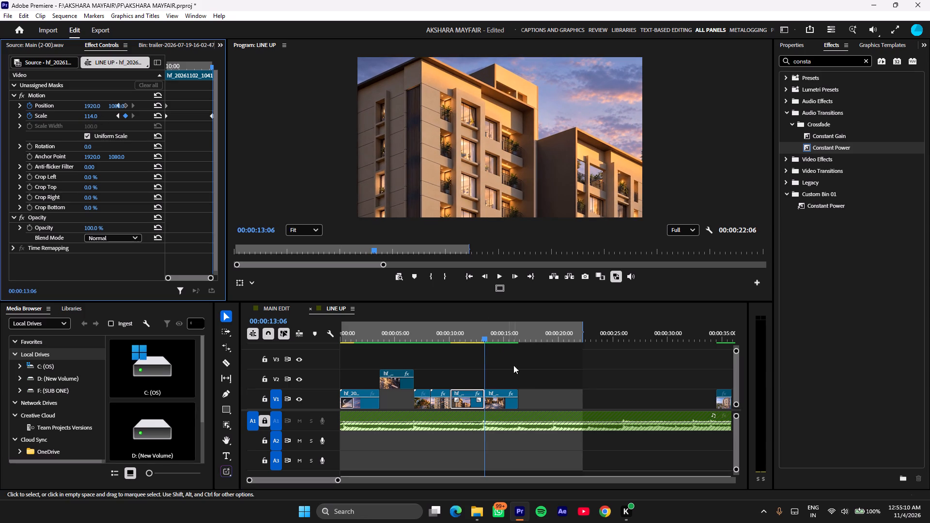
drag(524, 372, 518, 369)
drag(447, 327, 441, 329)
key(space)
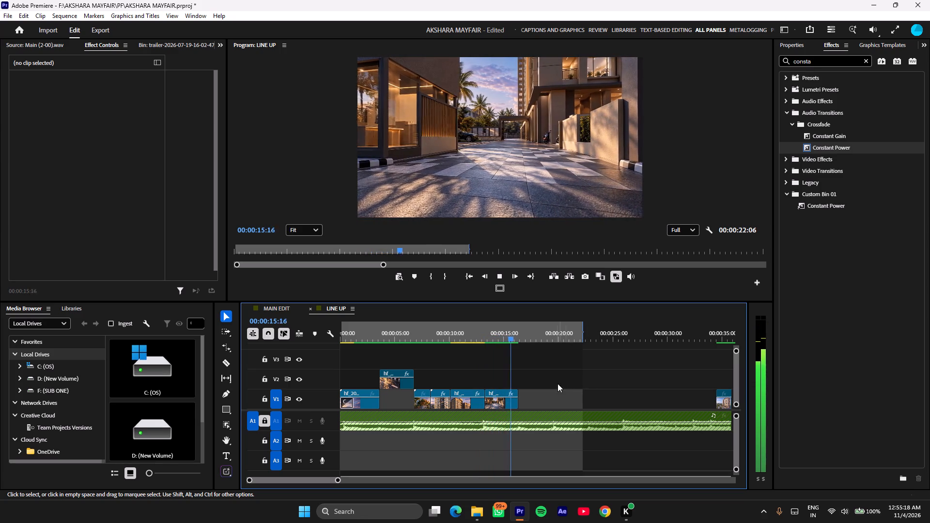
Move the daytime tower clip on V1 to directly after the driveway clip, at 00:00:16:09.
scroll(553, 393, down, 1)
key(space)
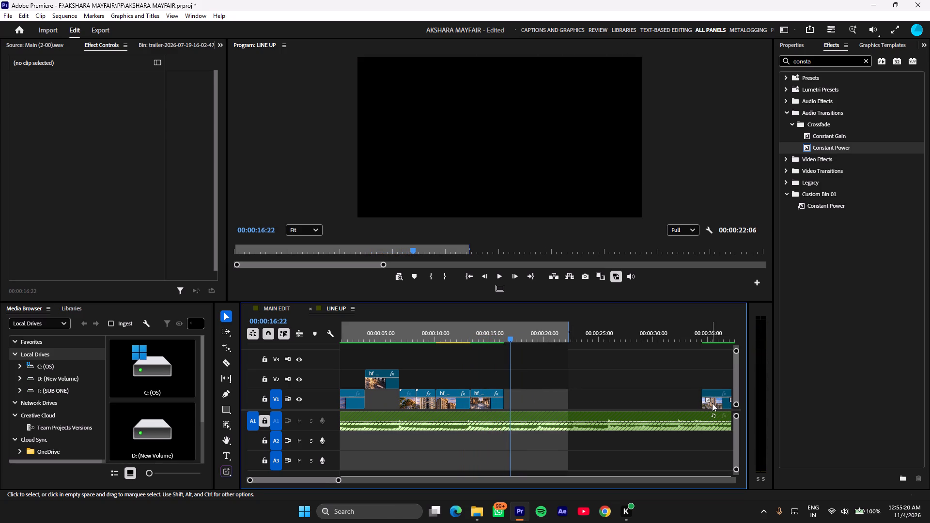
drag(716, 405, 520, 402)
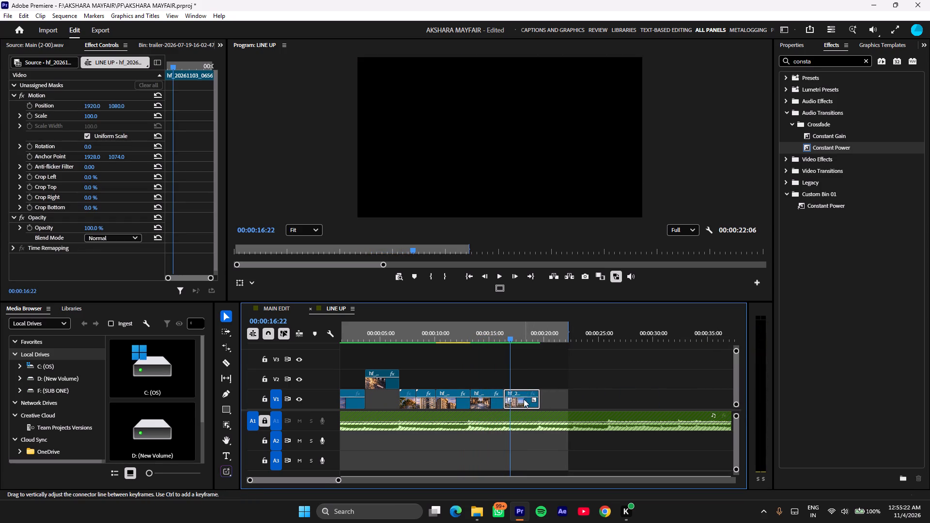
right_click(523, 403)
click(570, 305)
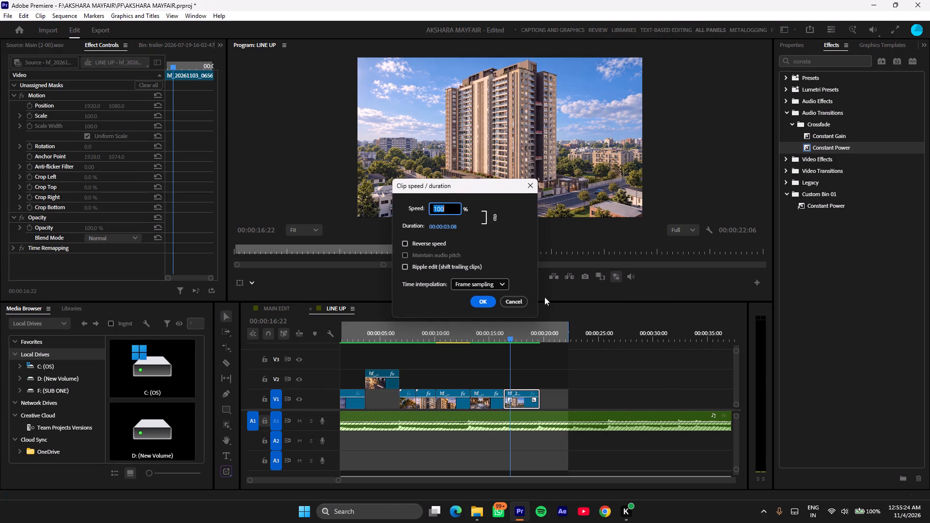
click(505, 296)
Play into the daytime tower clip and rate-stretch it to a duration of 00:00:05:10, about 61.5% speed.
drag(504, 335, 496, 338)
key(space)
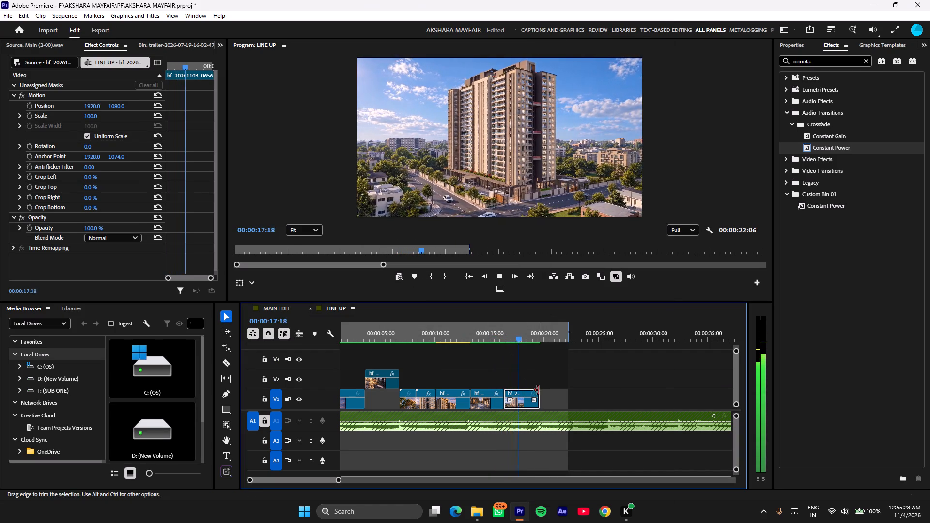
key(space)
key(r)
drag(539, 391, 544, 392)
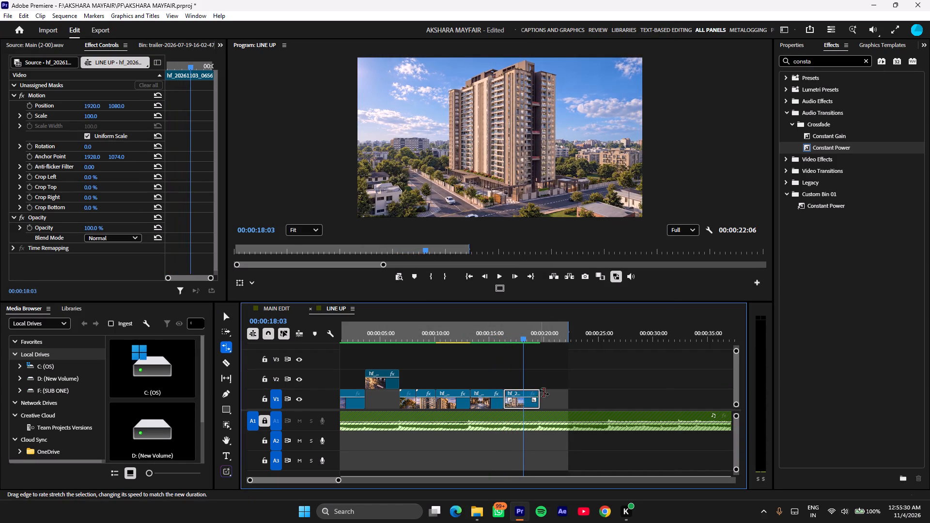
drag(544, 392, 562, 394)
key(v)
Set the slowed daytime tower clip's time interpolation to Frame blending, keeping its 61.53% speed.
right_click(537, 404)
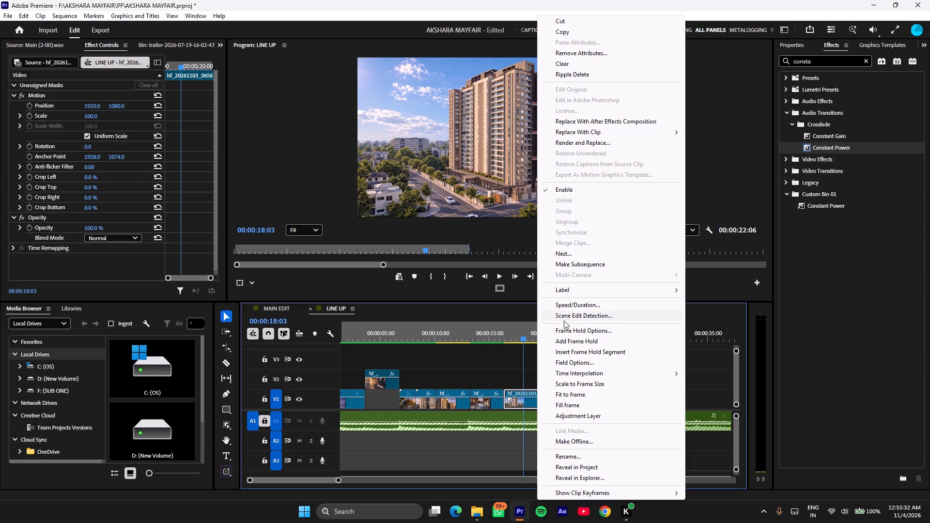
click(567, 309)
click(491, 290)
click(489, 287)
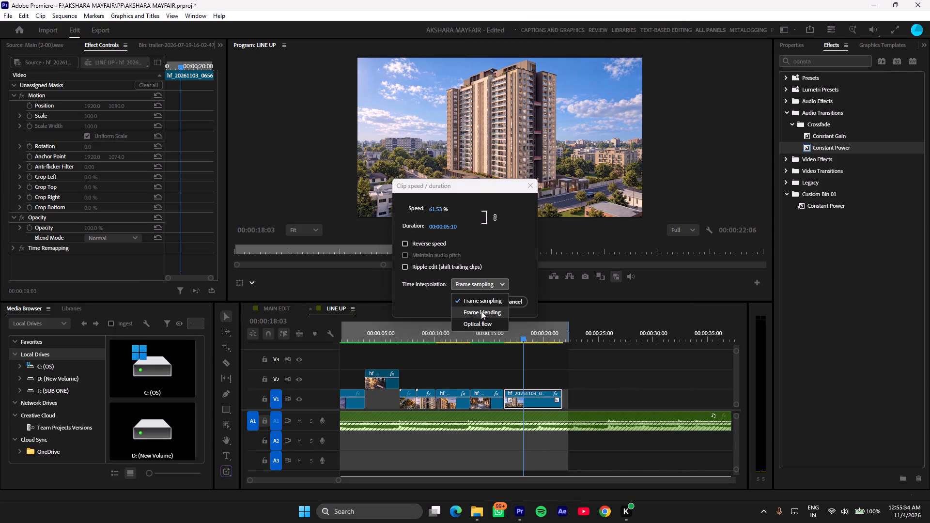
click(480, 311)
click(481, 302)
Render the previews for the sequence's In-to-Out range and play the result.
key(Return)
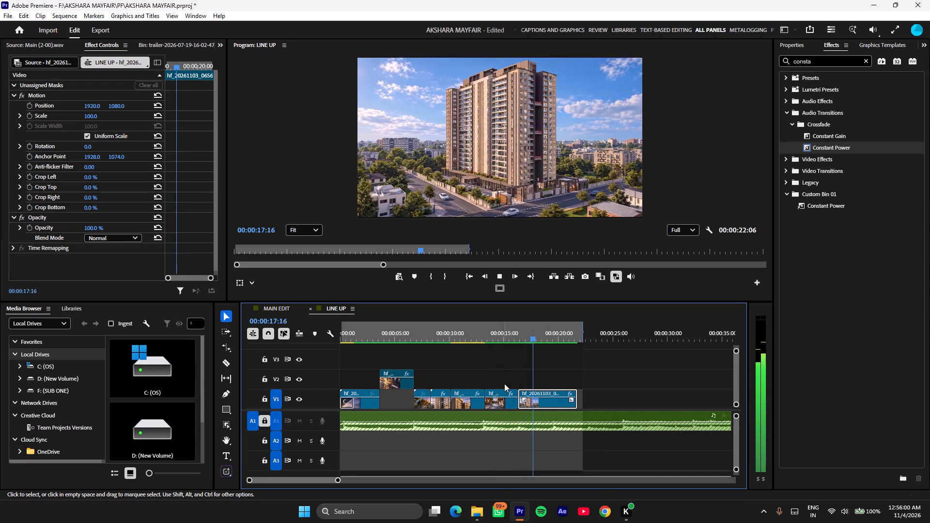
key(space)
Play the daytime tower clip to the beat at 00:00:19:18 and trim its end on V1 to that point.
drag(525, 328, 506, 336)
key(space)
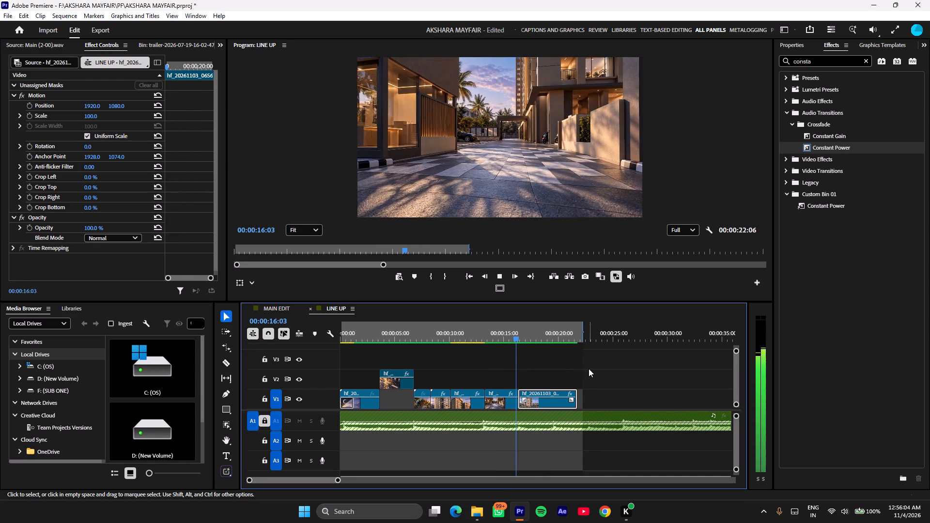
scroll(589, 369, down, 2)
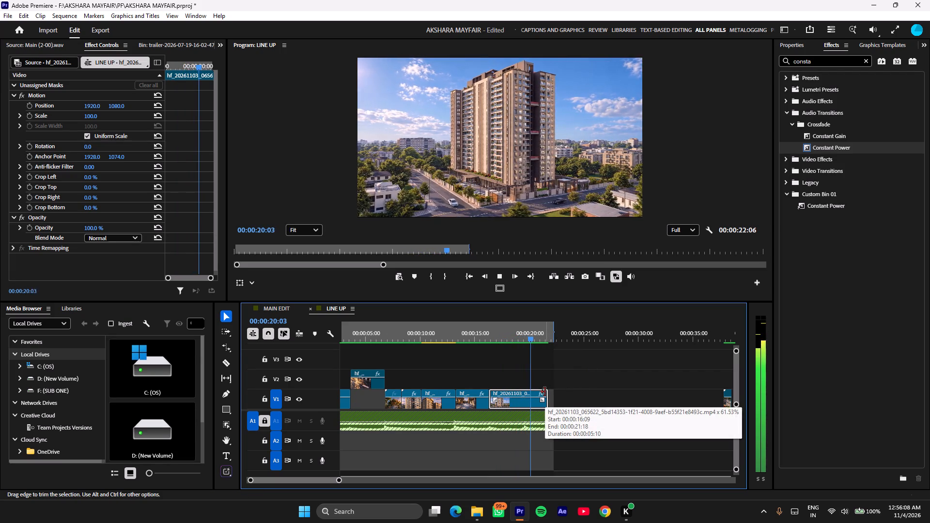
drag(518, 328, 454, 352)
key(space)
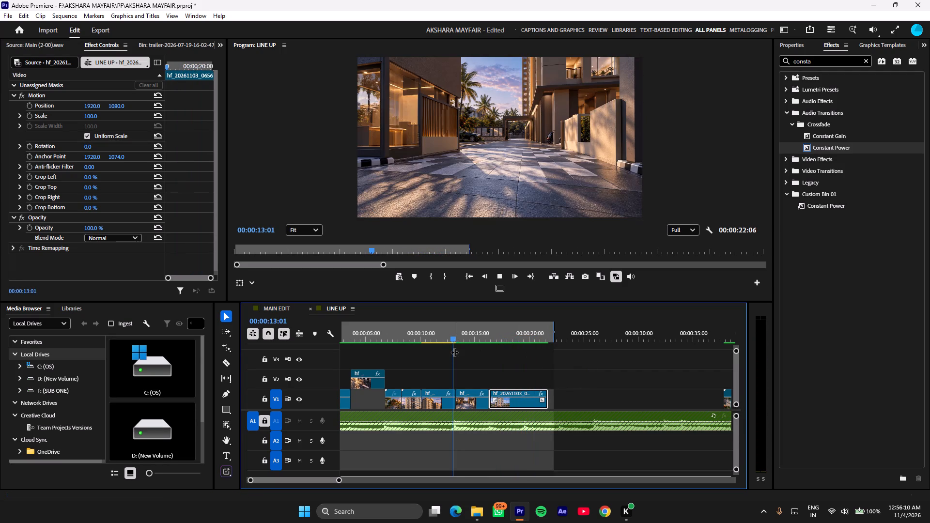
scroll(845, 510, up, 6)
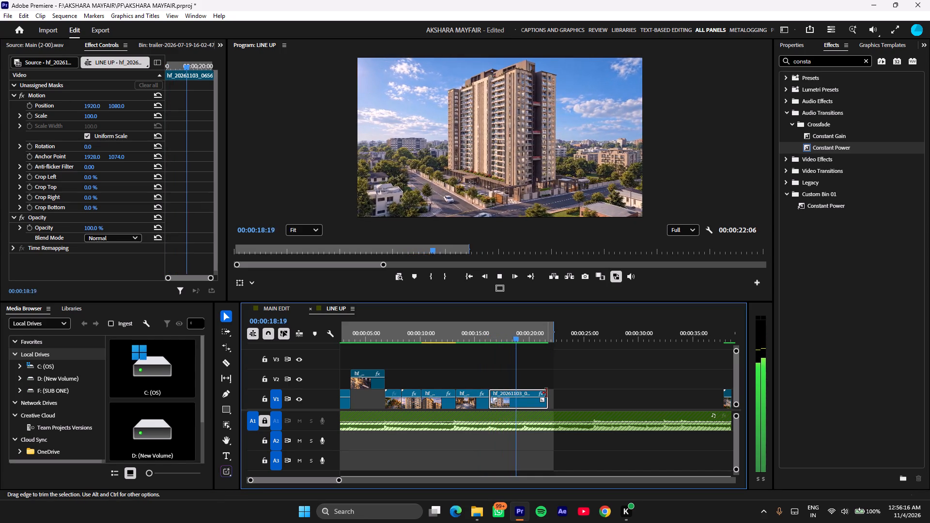
key(space)
drag(548, 390, 527, 398)
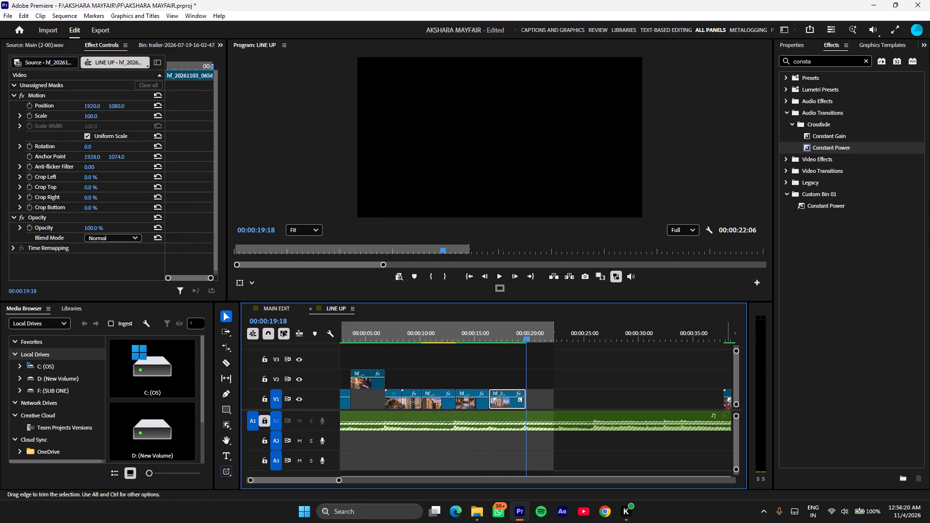
Move the AKSHARA MAYFAIR sign clip on V1 to directly after the daytime tower clip, at 00:00:19:18, and play it.
drag(729, 403, 525, 407)
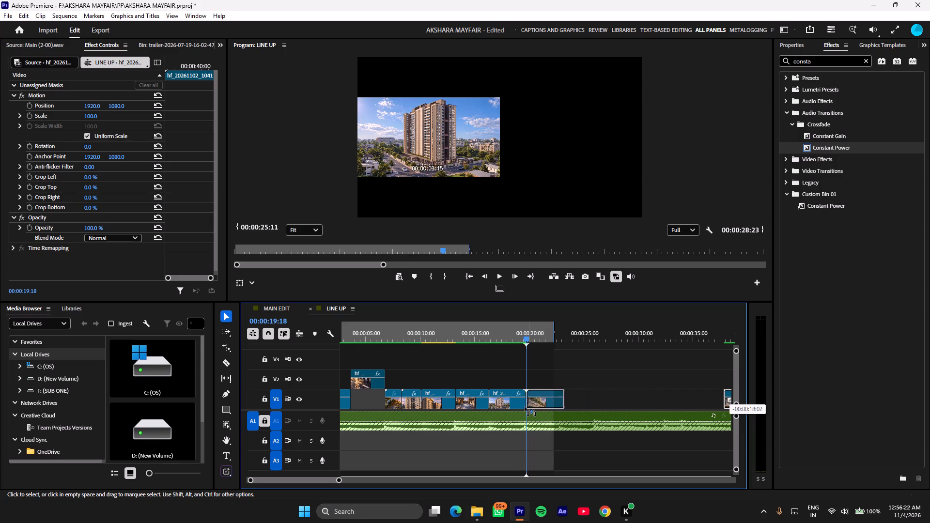
drag(525, 407, 527, 406)
click(519, 330)
key(space)
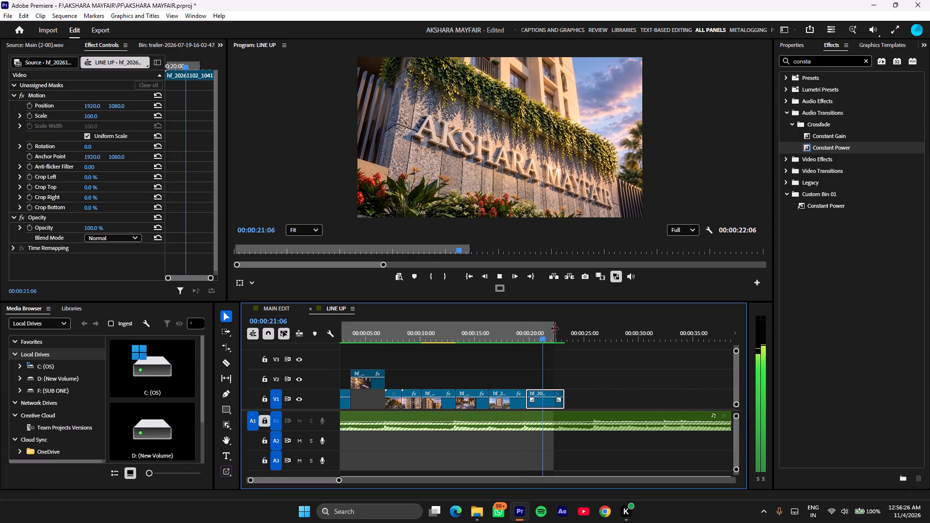
Extend the sequence's Out point to make the In-to-Out range 00:00:36:02 long.
drag(555, 328, 706, 333)
Move the garden bench clip on V1 to about 00:00:22:12, overwriting the tail of the AKSHARA MAYFAIR sign clip.
scroll(667, 347, down, 5)
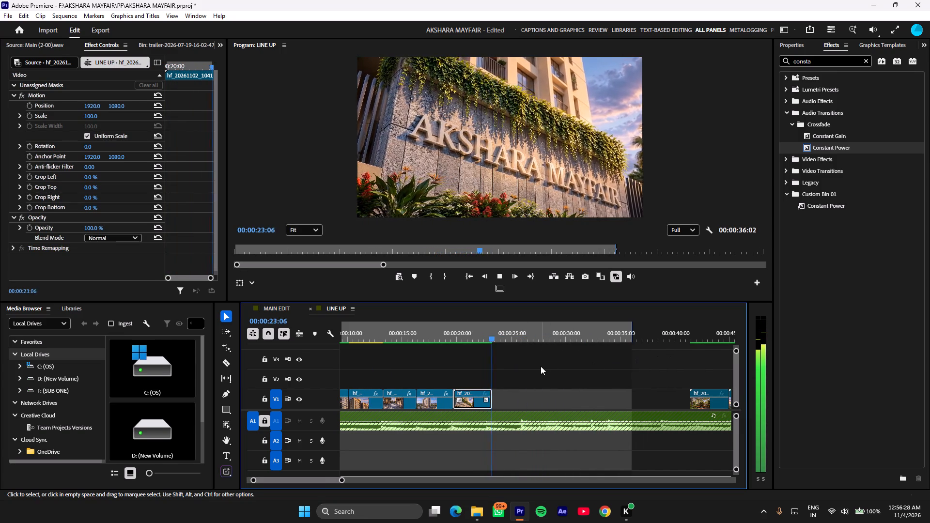
key(space)
drag(710, 403, 553, 400)
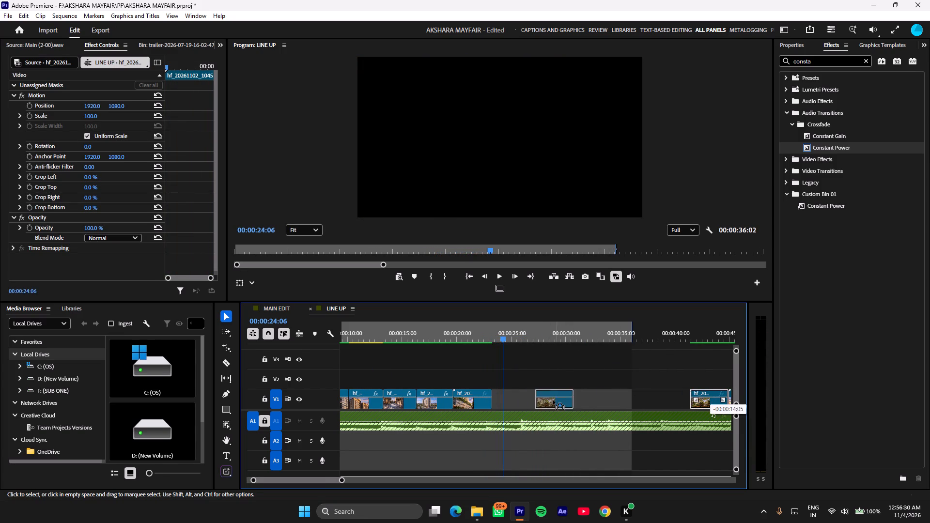
drag(553, 400, 505, 396)
Play the garden bench clip and move the sunset tower clip on V1 to directly after it, at about 00:00:26.
drag(479, 332, 473, 333)
key(space)
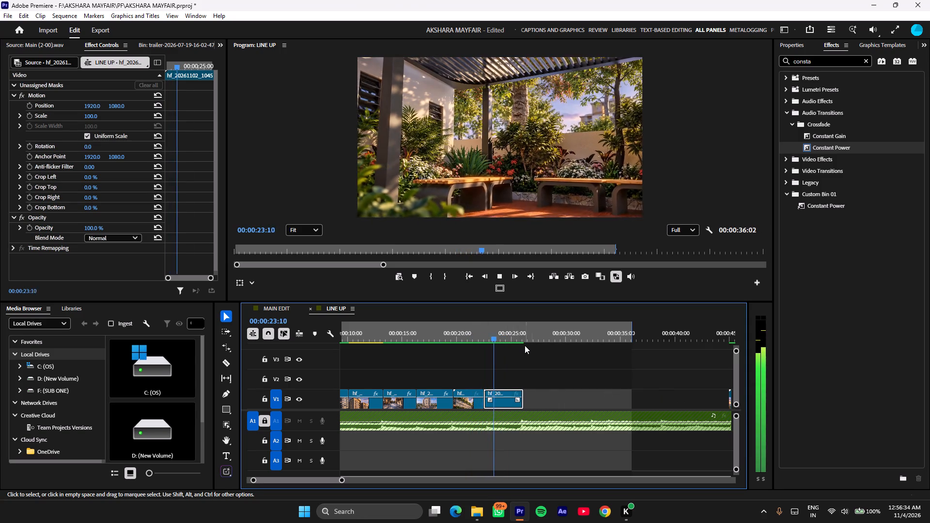
scroll(588, 408, down, 2)
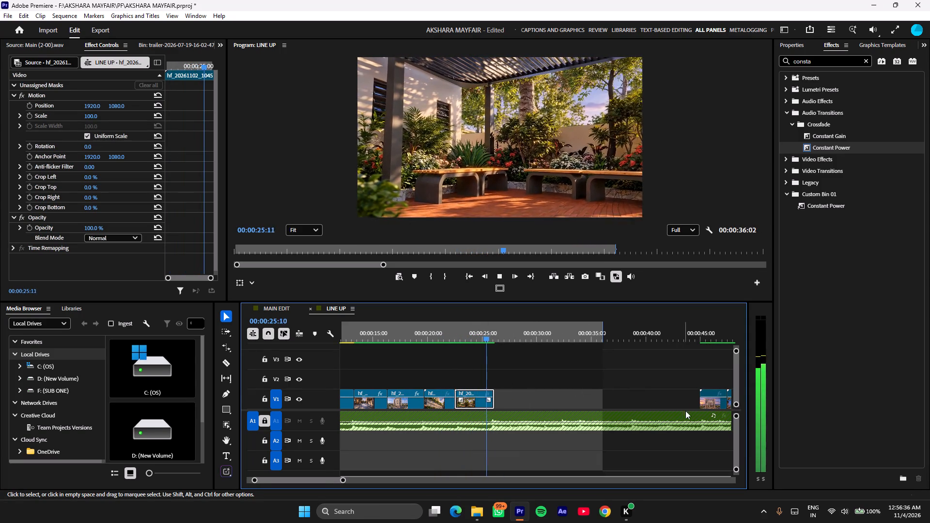
drag(717, 403, 512, 404)
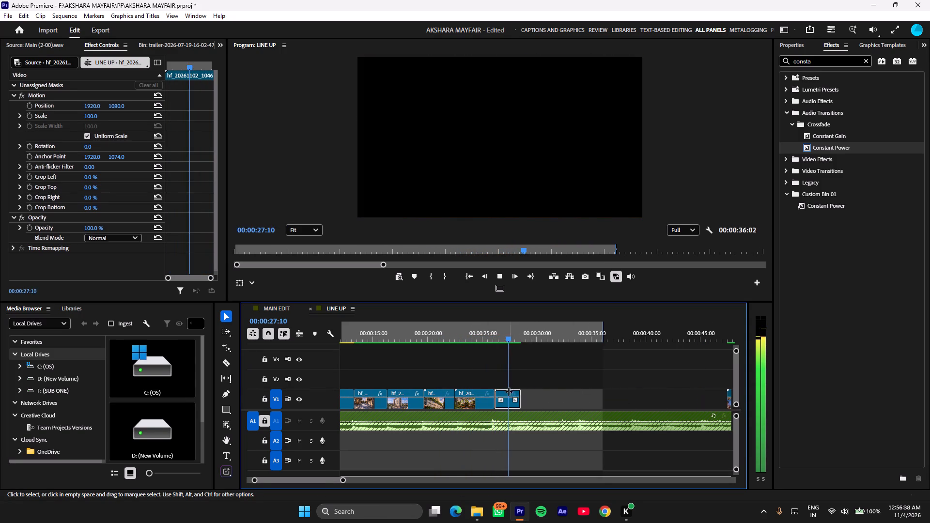
Extend the sunset tower clip's end on V1 to about 00:00:32 and replay the cut into it.
drag(496, 323, 474, 333)
key(space)
click(493, 391)
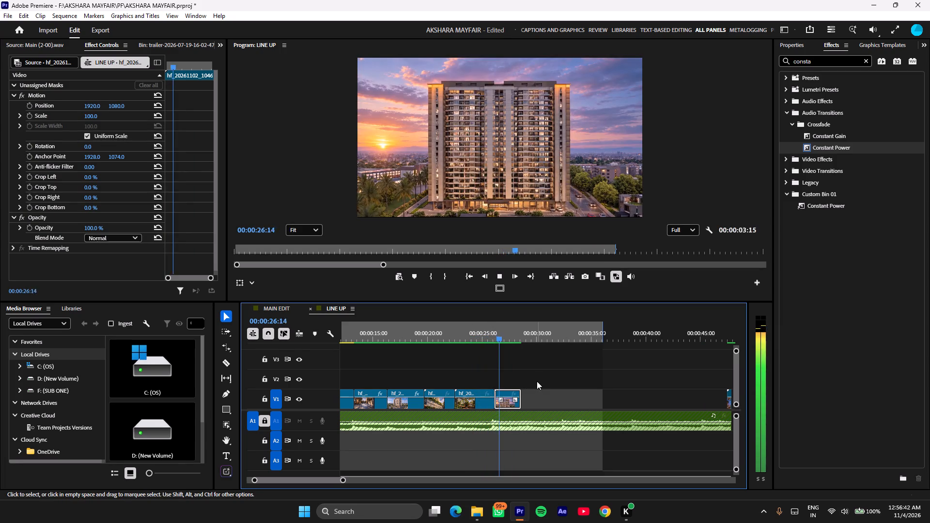
drag(522, 394, 699, 403)
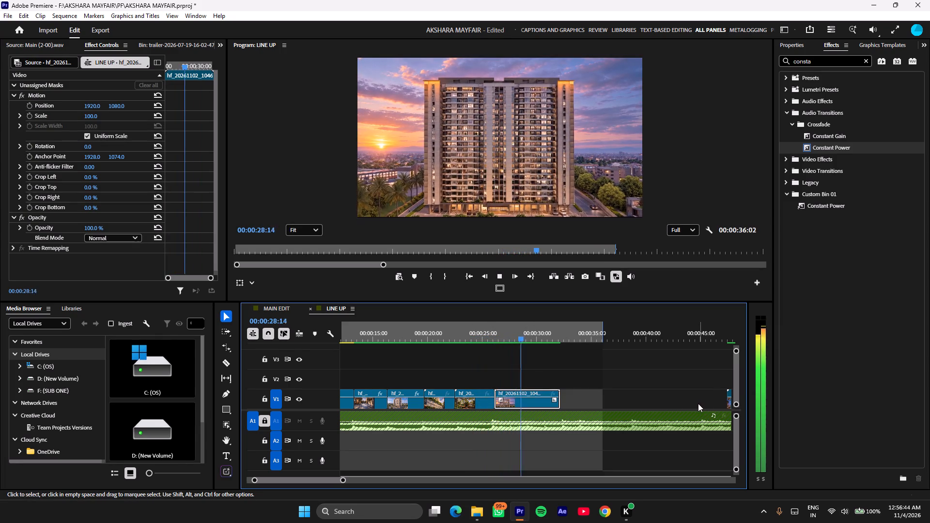
drag(512, 335, 487, 338)
key(space)
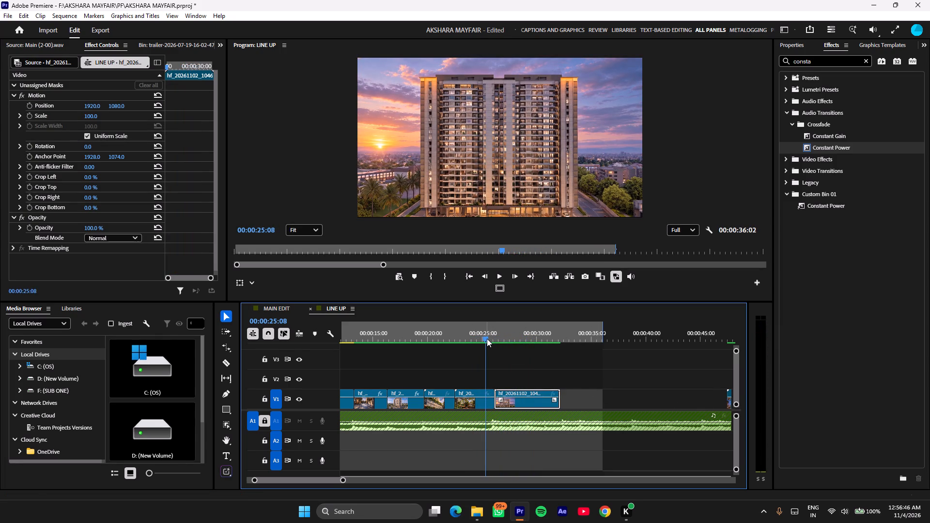
key(space)
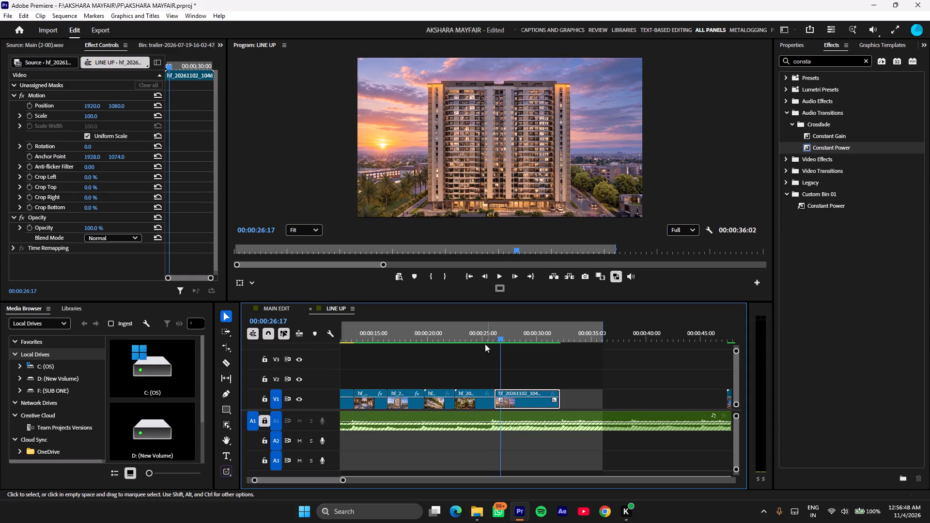
Trim the garden bench clip's end on V1 to 00:00:25:21 on the music beat and ripple-delete the gap before the sunset tower clip.
click(484, 335)
text(===)
key(space)
scroll(604, 376, down, 3)
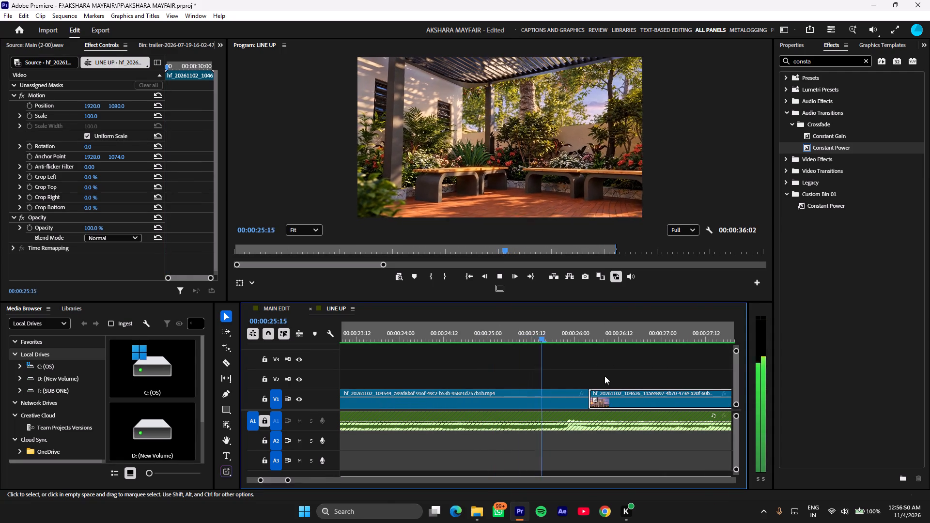
key(space)
click(564, 395)
drag(589, 392, 584, 392)
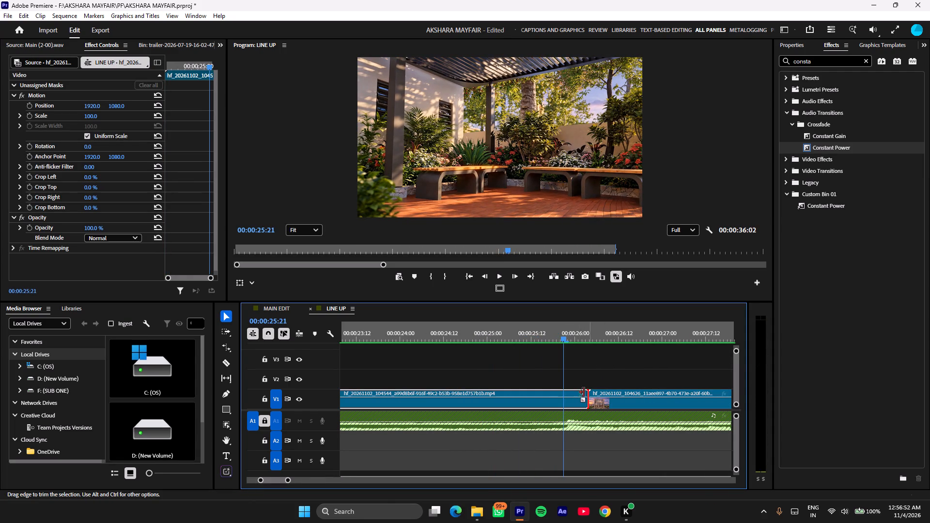
drag(584, 392, 559, 392)
right_click(578, 396)
click(581, 400)
Play through the sunset tower clip, split it at 00:00:29:08 and delete the remainder.
drag(566, 332, 517, 344)
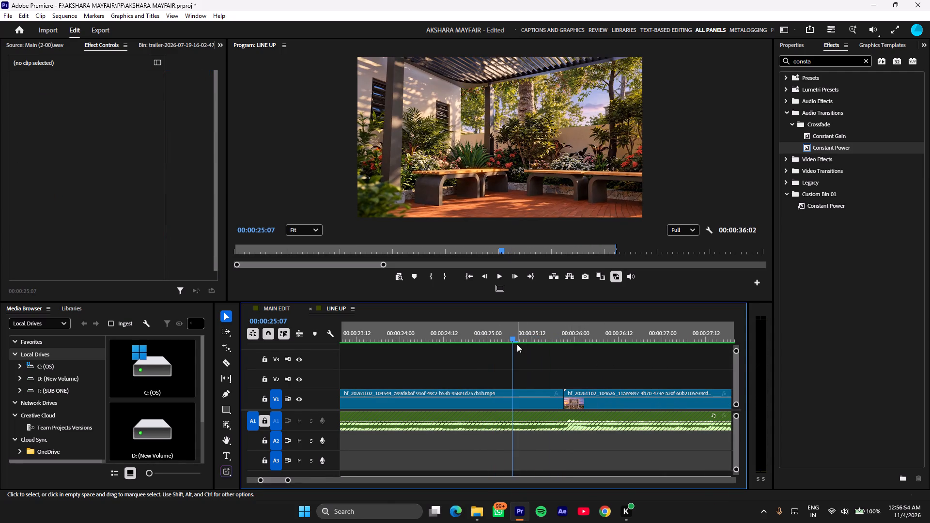
key(space)
text(---)
scroll(576, 362, down, 7)
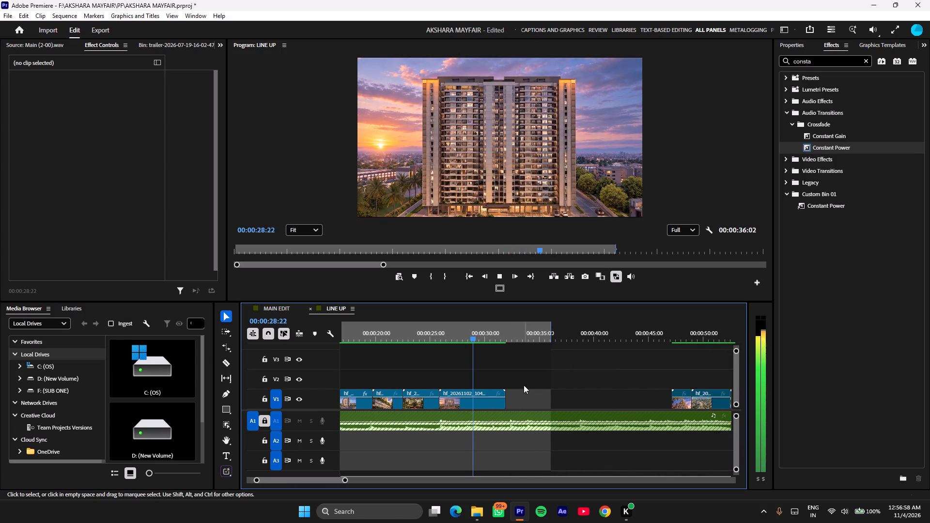
key(space)
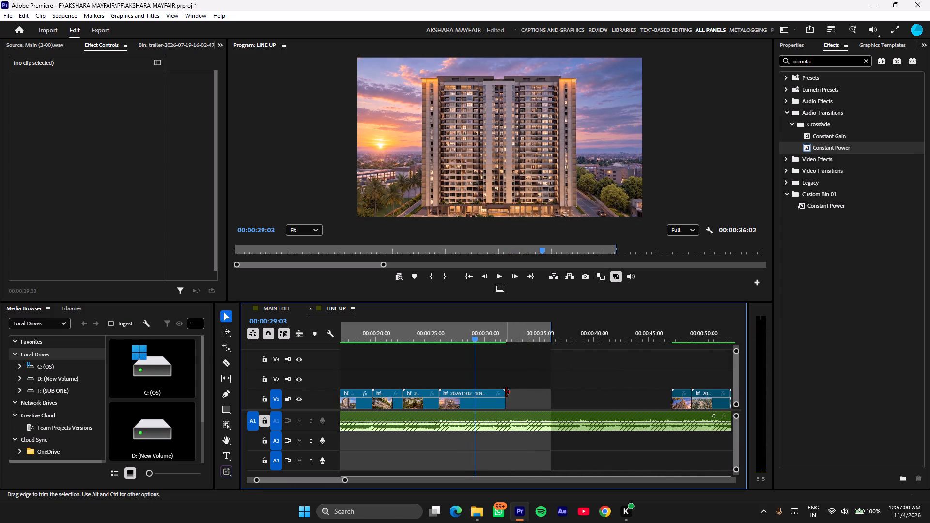
key(space)
key(space)
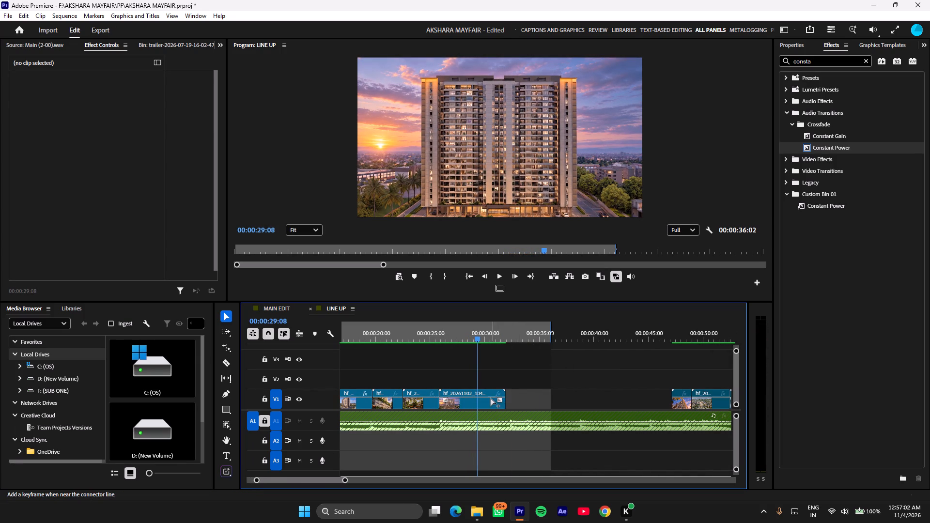
ctrl+click(486, 395)
key(ctrl+k)
click(495, 395)
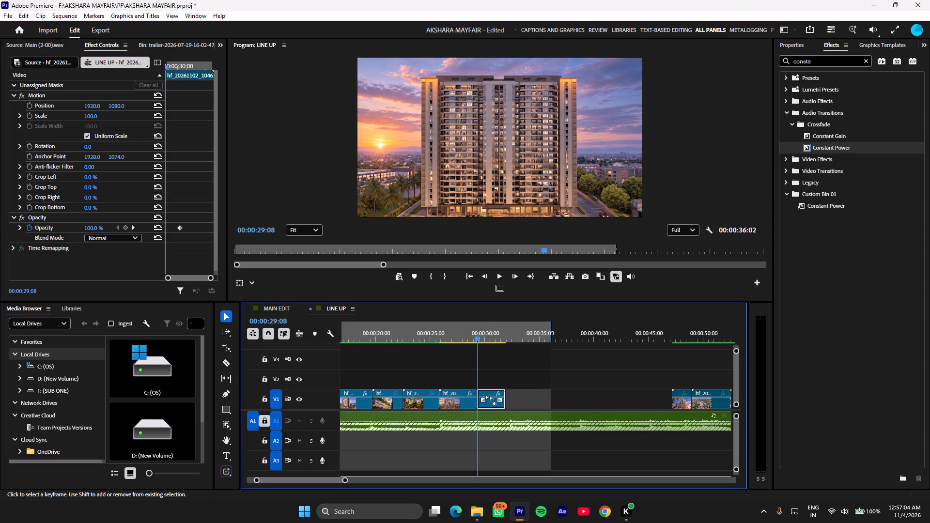
key(BackSpace)
Extend the low-angle tower clip to 00:00:06:01 and place it on V1 directly after the sunset tower clip, at 00:00:29:08.
drag(681, 407, 534, 406)
drag(523, 394, 424, 400)
drag(547, 395, 609, 395)
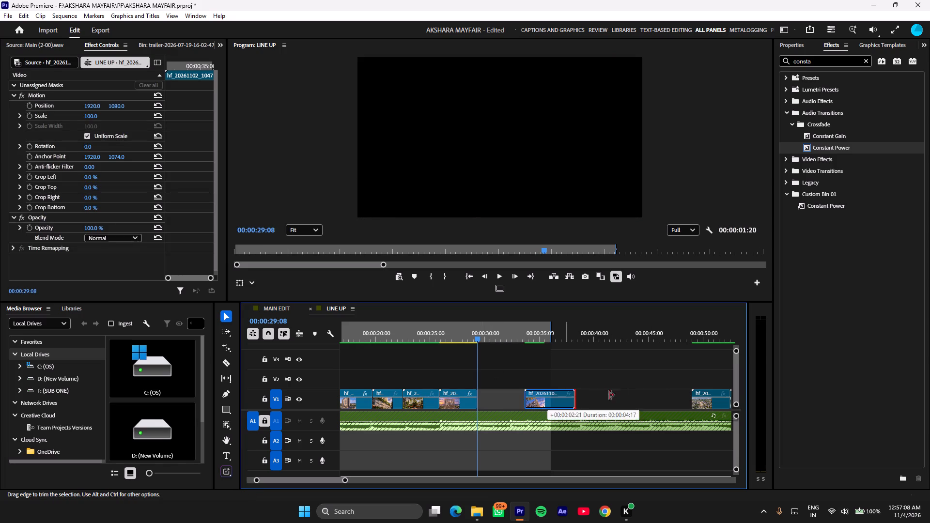
drag(609, 395, 689, 395)
right_click(551, 403)
click(599, 306)
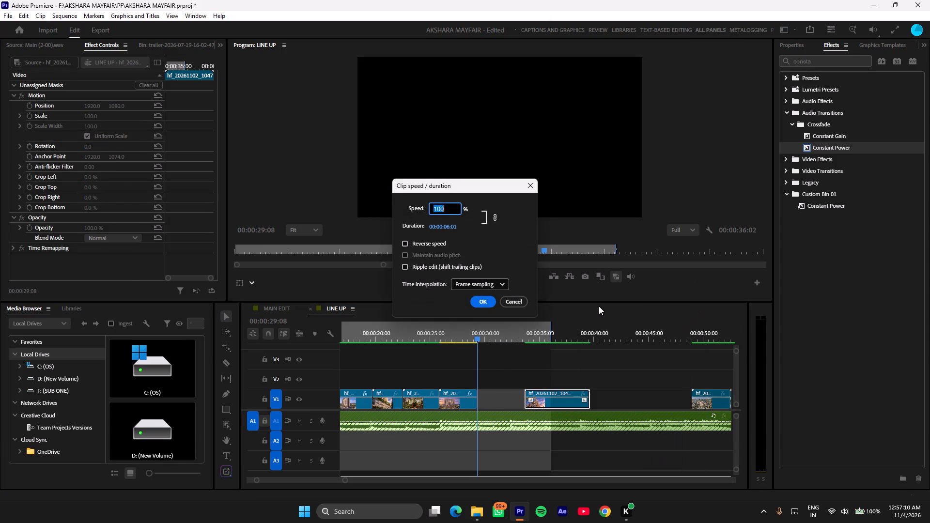
click(489, 296)
drag(568, 406, 524, 404)
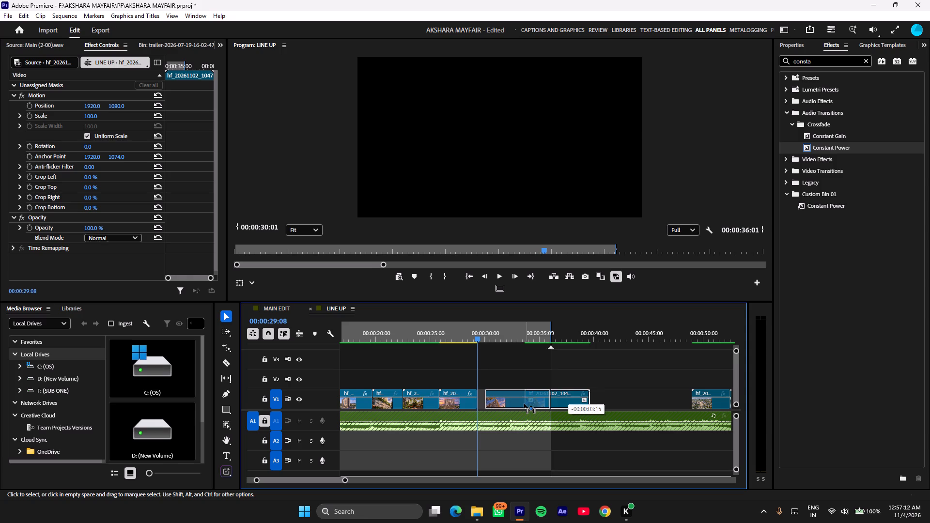
drag(524, 404, 522, 403)
Play the low-angle tower clip, split it at 00:00:32:11 and delete the remainder.
drag(483, 333, 455, 335)
click(652, 377)
key(space)
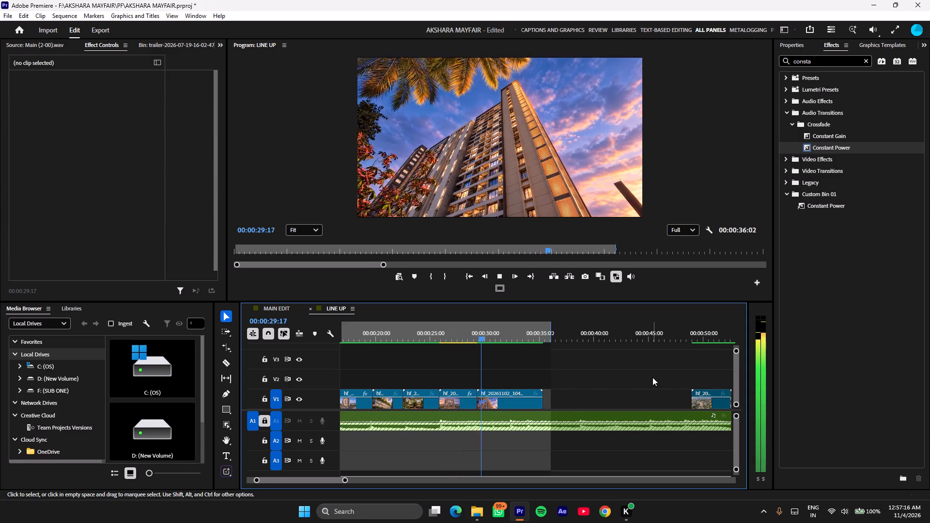
scroll(652, 377, down, 2)
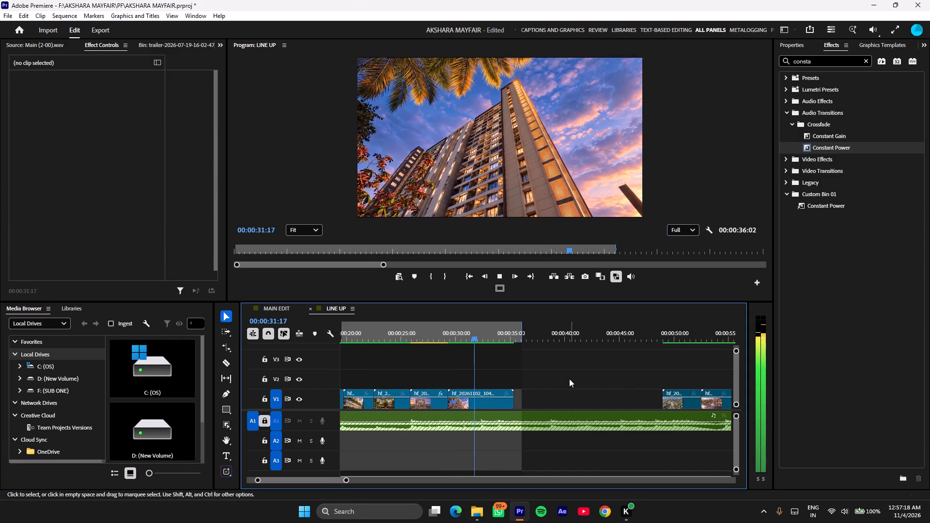
key(space)
click(492, 396)
key(ctrl+k)
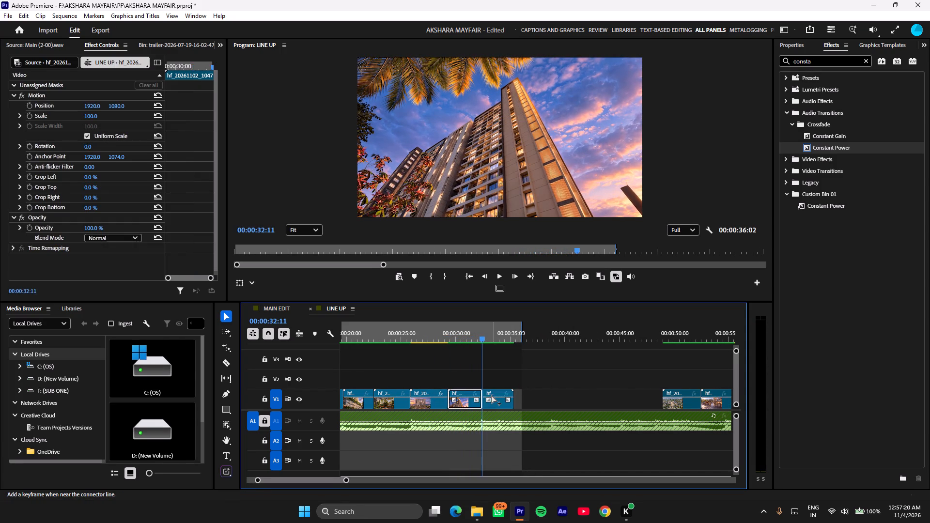
ctrl+click(492, 396)
key(BackSpace)
Move the aerial city clip on V1 to directly after the low-angle tower clip, at 00:00:32:11, and play across the cut.
drag(682, 402, 561, 412)
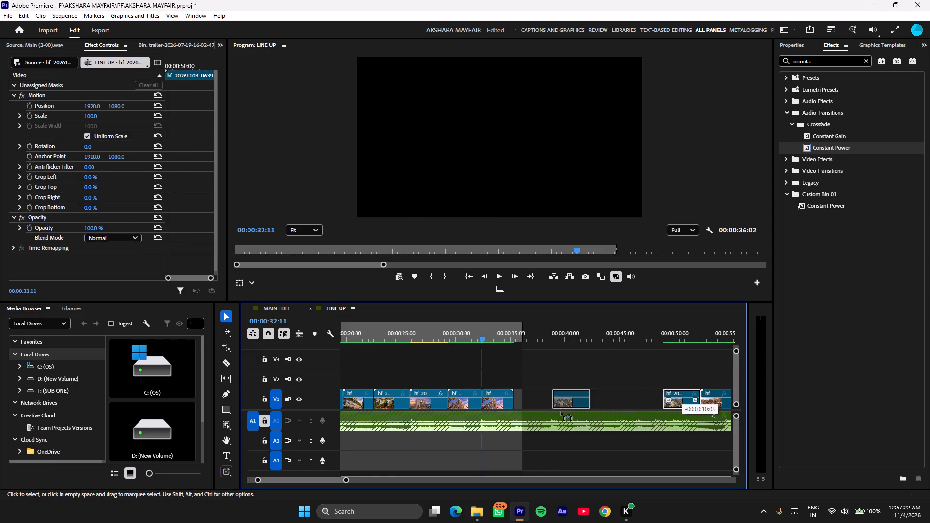
drag(561, 412, 501, 411)
click(472, 337)
key(space)
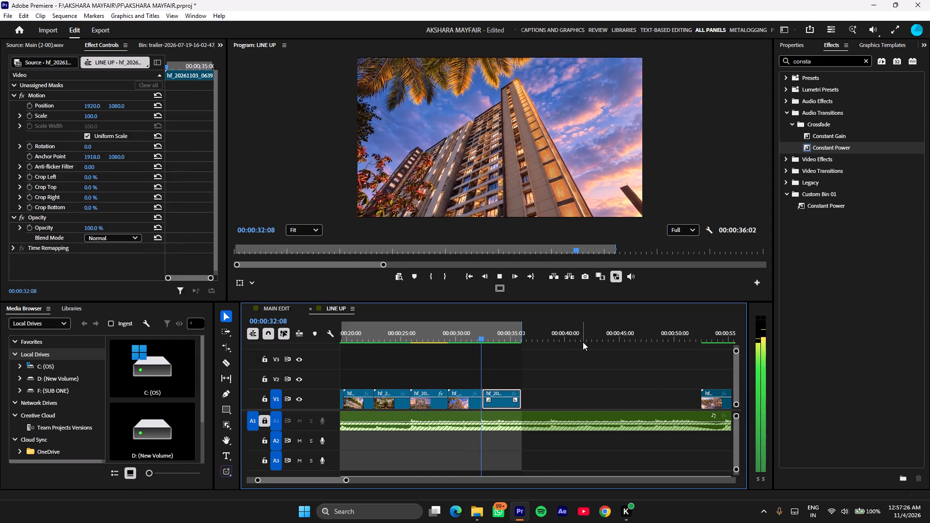
key(space)
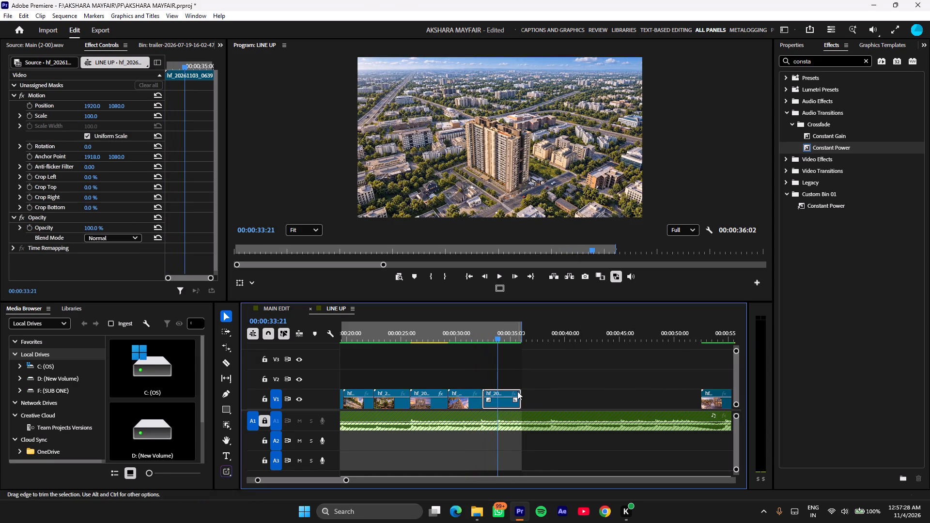
Extend the aerial clip's end, trim its start to 00:00:33:21, and move it back against the low-angle tower clip.
drag(518, 392, 819, 390)
drag(415, 394, 416, 393)
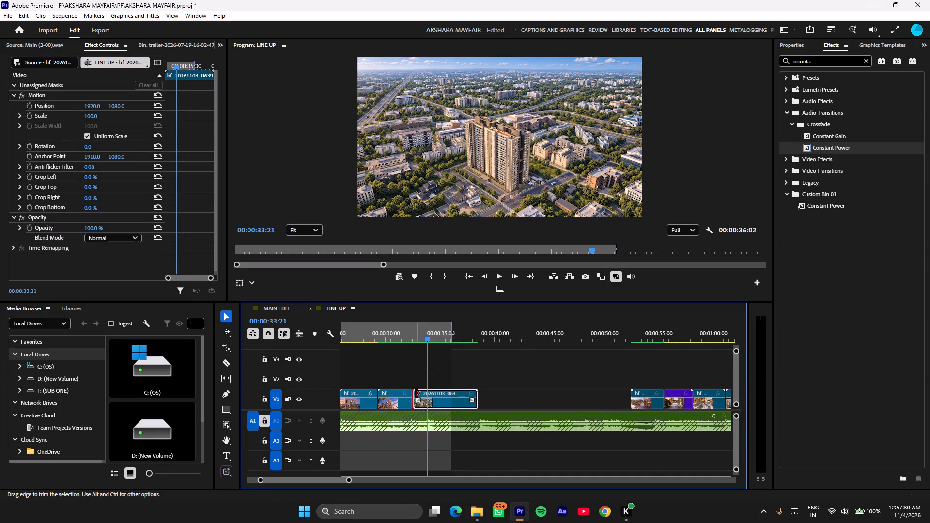
drag(416, 393, 430, 393)
drag(448, 400, 426, 400)
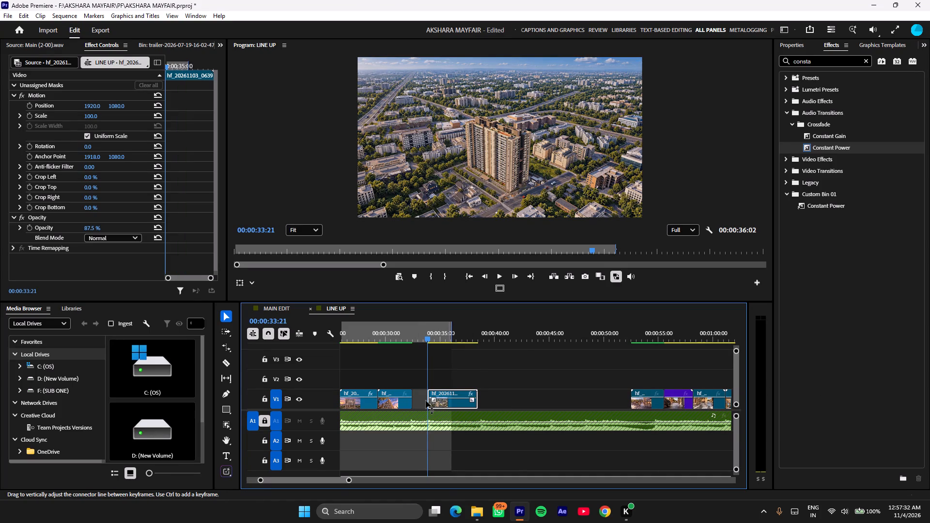
key(ctrl+z)
drag(455, 405, 436, 409)
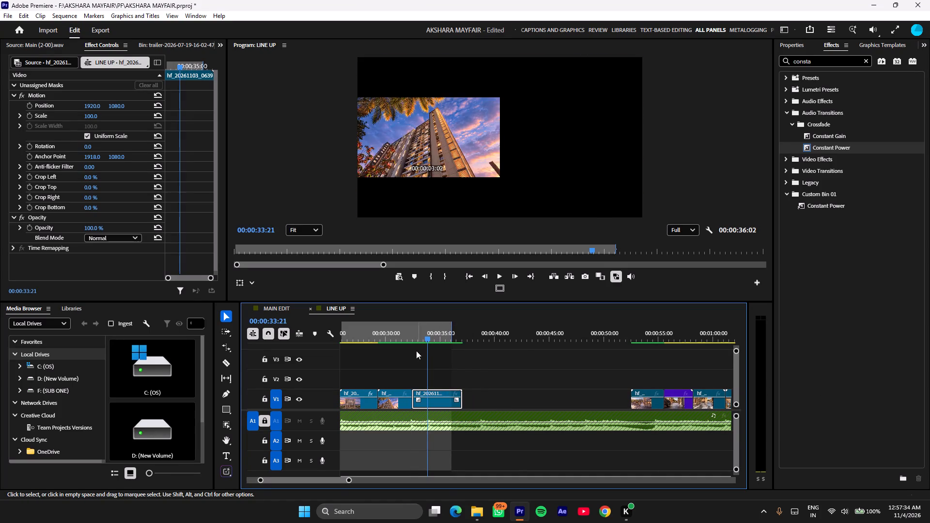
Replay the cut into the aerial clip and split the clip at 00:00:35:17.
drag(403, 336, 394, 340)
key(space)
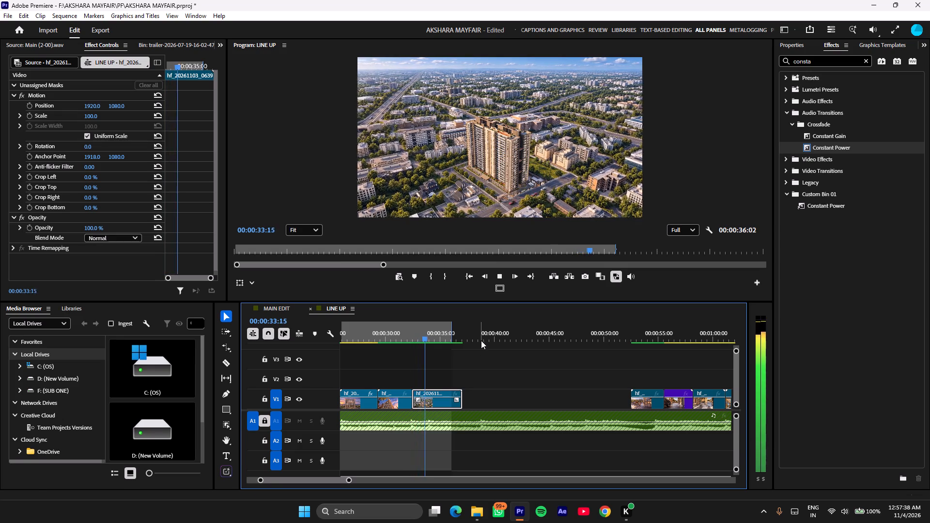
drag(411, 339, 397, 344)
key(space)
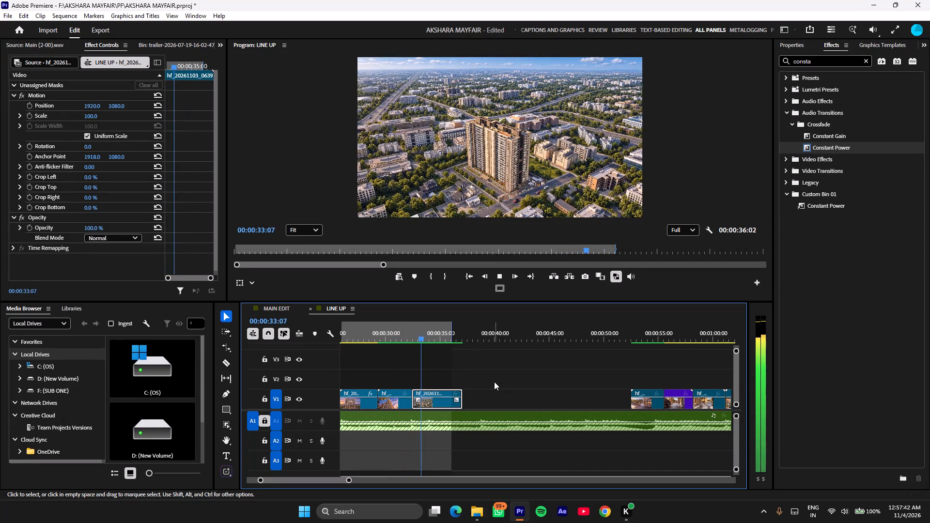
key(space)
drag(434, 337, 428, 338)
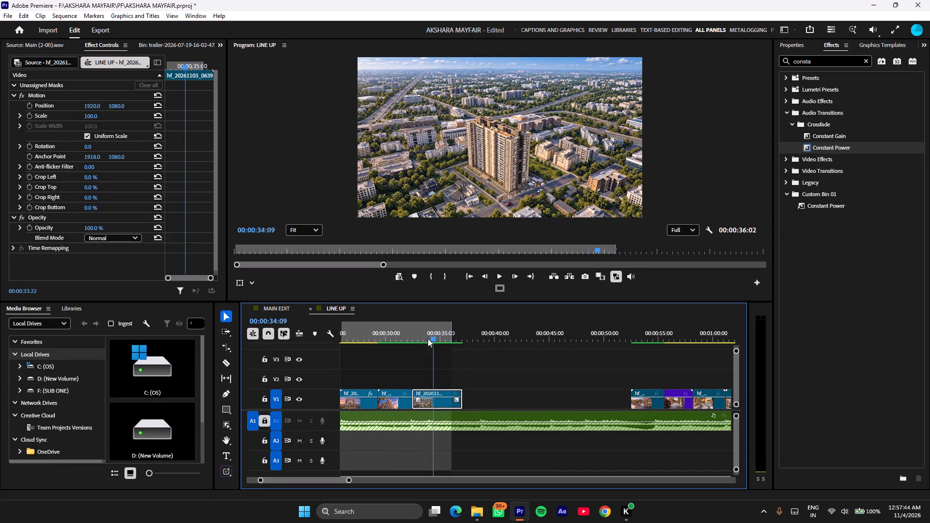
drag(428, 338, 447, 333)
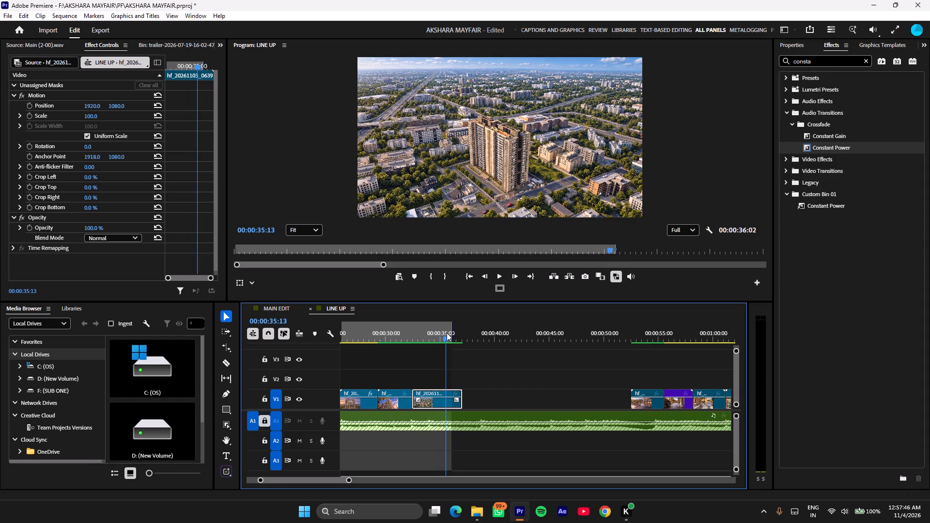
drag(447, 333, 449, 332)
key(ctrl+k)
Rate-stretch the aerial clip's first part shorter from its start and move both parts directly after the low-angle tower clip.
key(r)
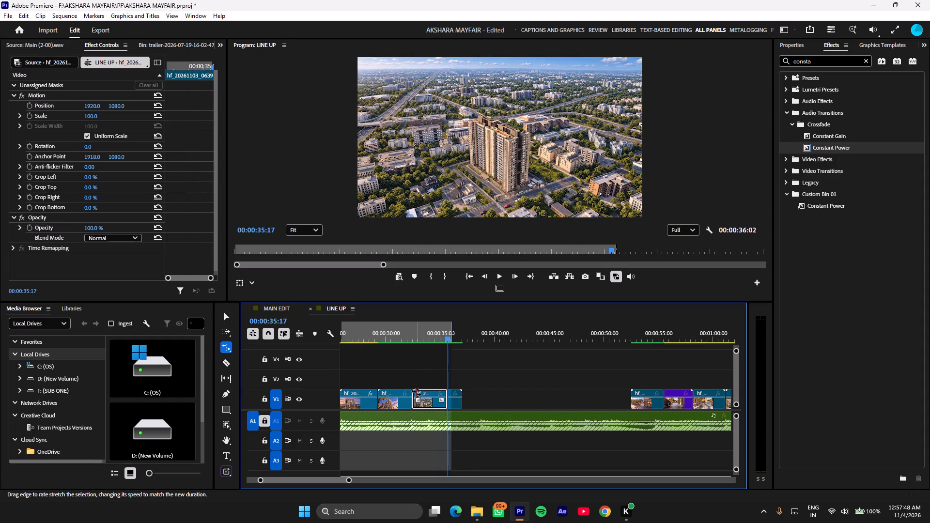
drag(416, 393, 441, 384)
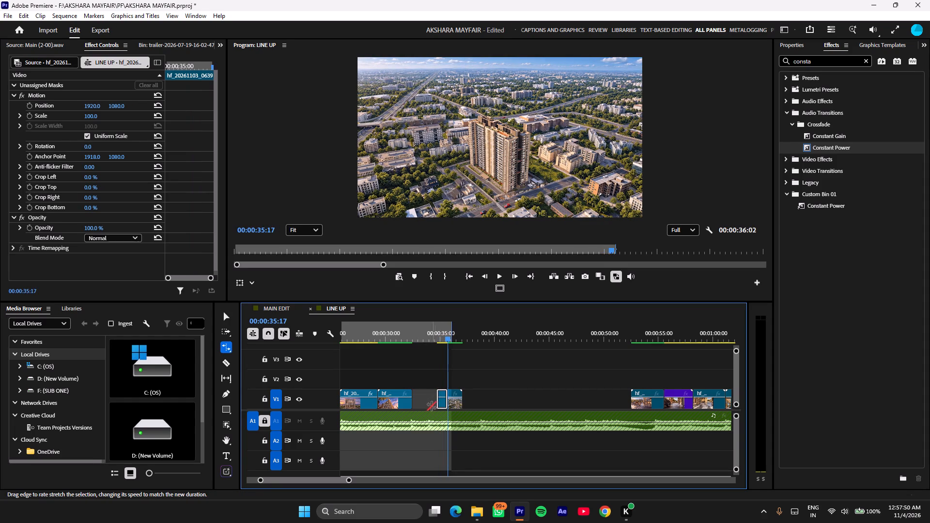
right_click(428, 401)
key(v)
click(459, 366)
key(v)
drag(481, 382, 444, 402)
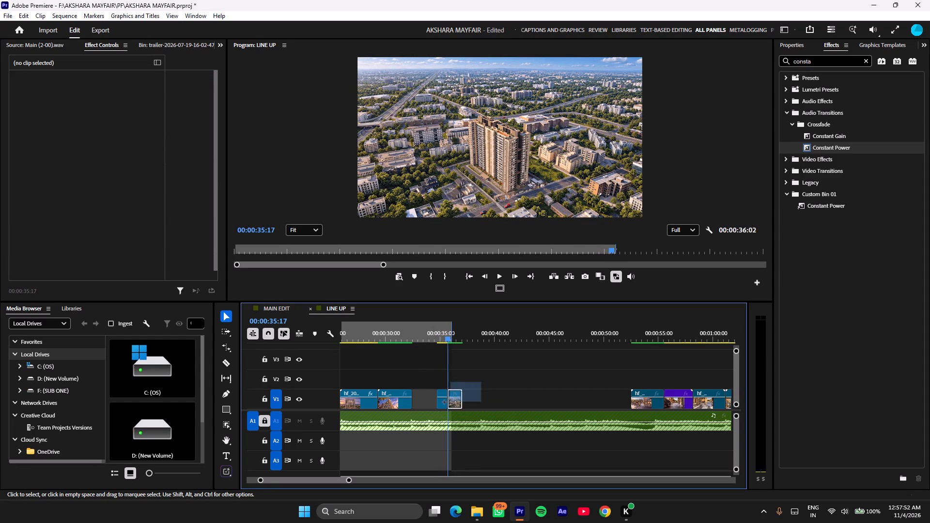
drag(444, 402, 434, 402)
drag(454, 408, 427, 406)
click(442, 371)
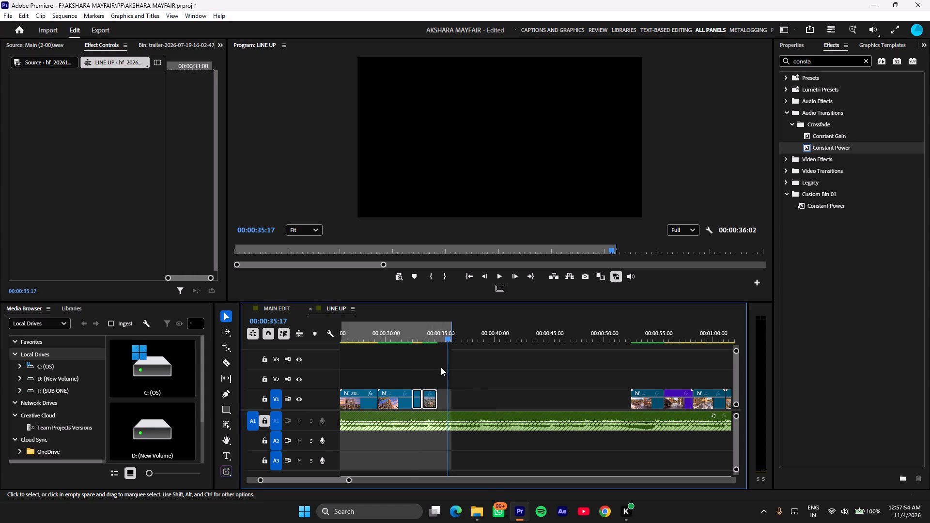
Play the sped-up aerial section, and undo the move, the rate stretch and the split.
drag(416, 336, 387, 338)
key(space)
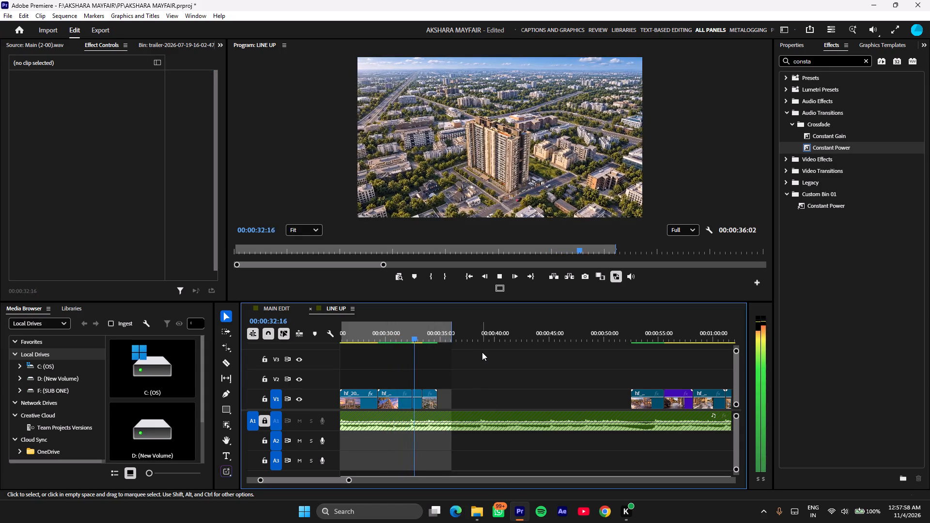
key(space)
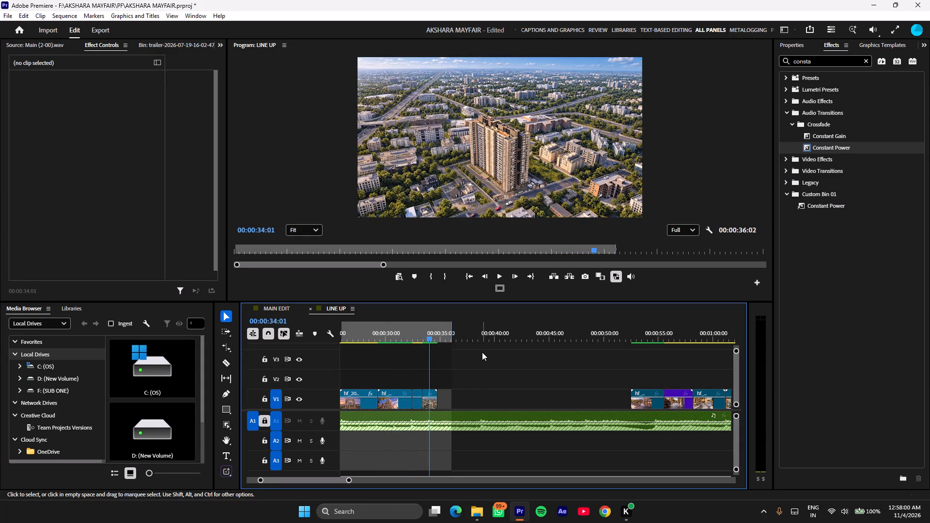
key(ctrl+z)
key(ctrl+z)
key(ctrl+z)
Play the aerial clip from its start, split it at 00:00:33:21 and delete the remainder.
click(412, 331)
click(412, 331)
key(space)
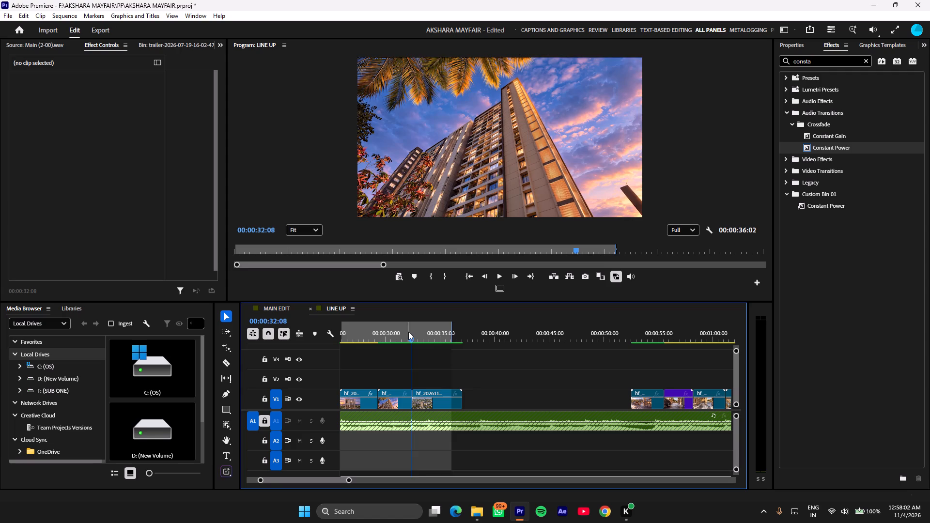
key(space)
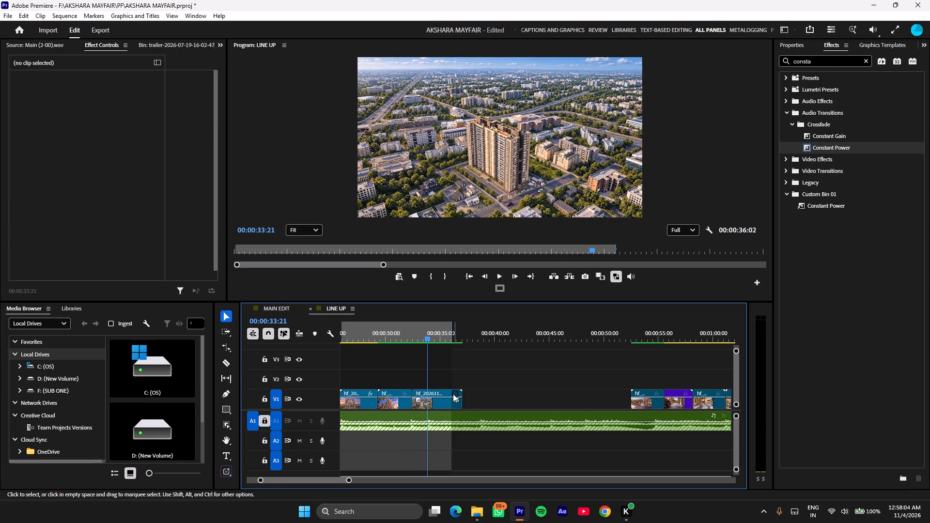
click(450, 393)
key(ctrl+k)
ctrl+click(450, 393)
key(BackSpace)
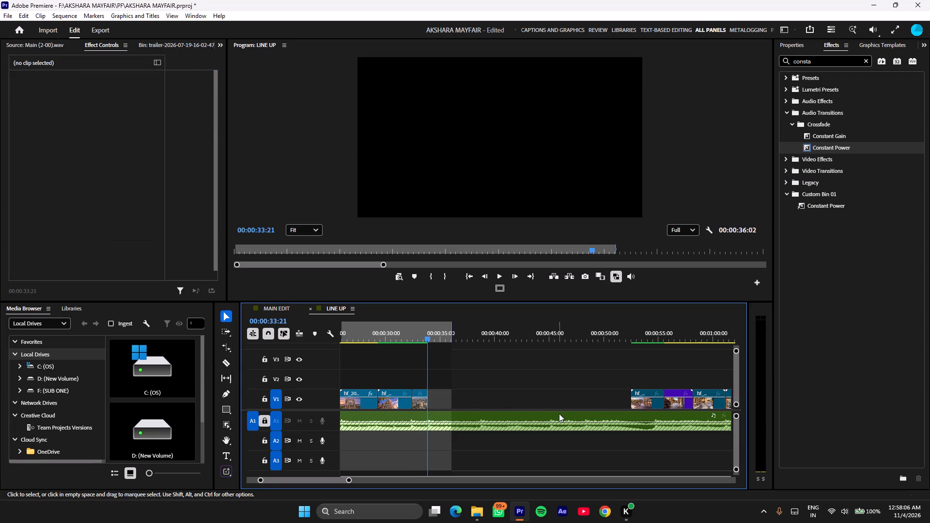
Move the entrance gate clip on V1 to directly after the aerial clip, at 00:00:33:21, and play across the cut.
drag(650, 407, 449, 403)
drag(415, 329, 398, 337)
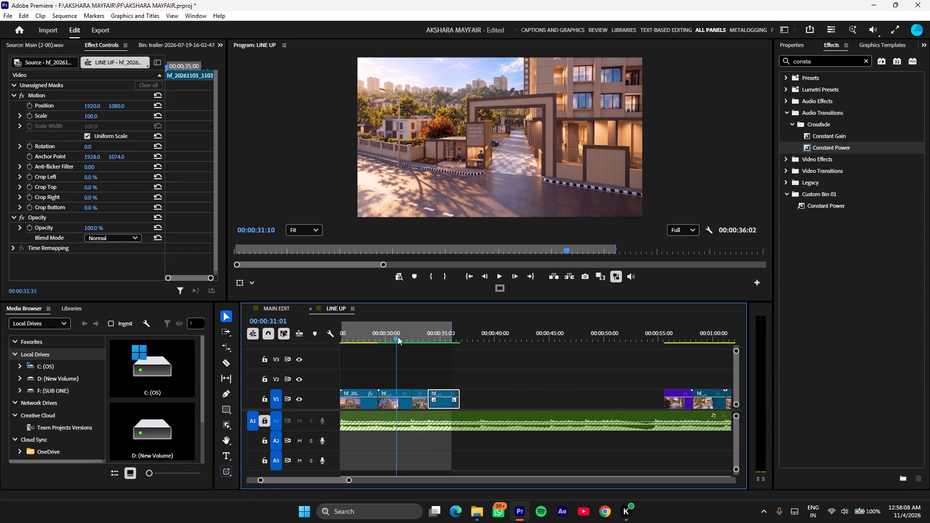
drag(398, 337, 395, 338)
key(space)
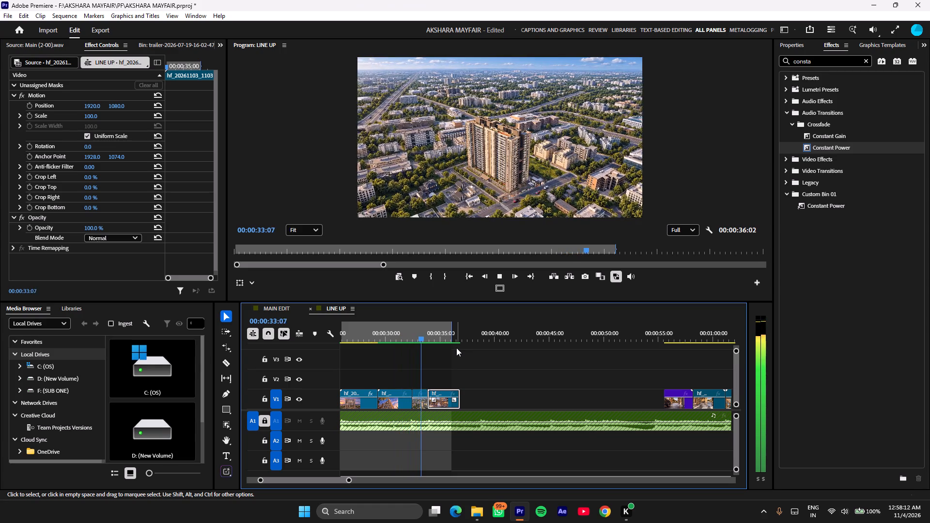
key(space)
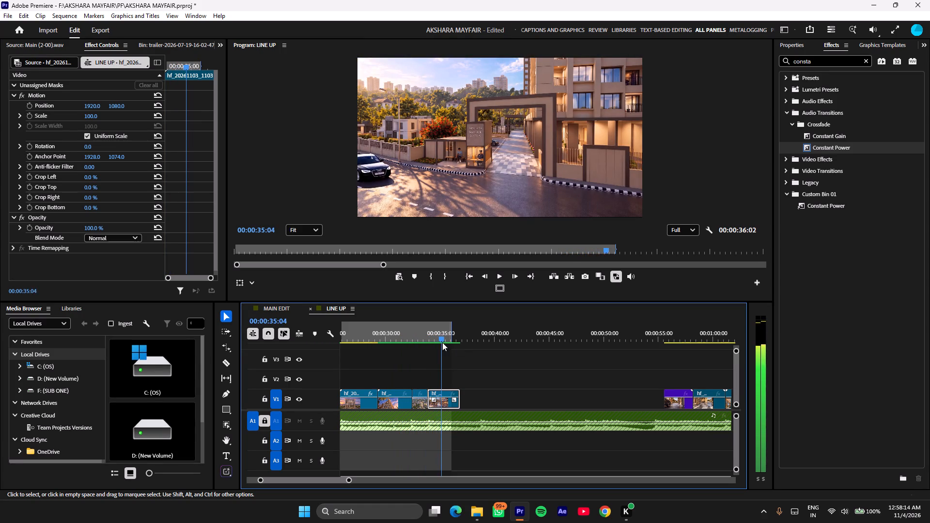
Play the entrance gate clip briefly and extend its end on V1 to the full remaining length of its footage.
click(435, 338)
key(space)
key(space)
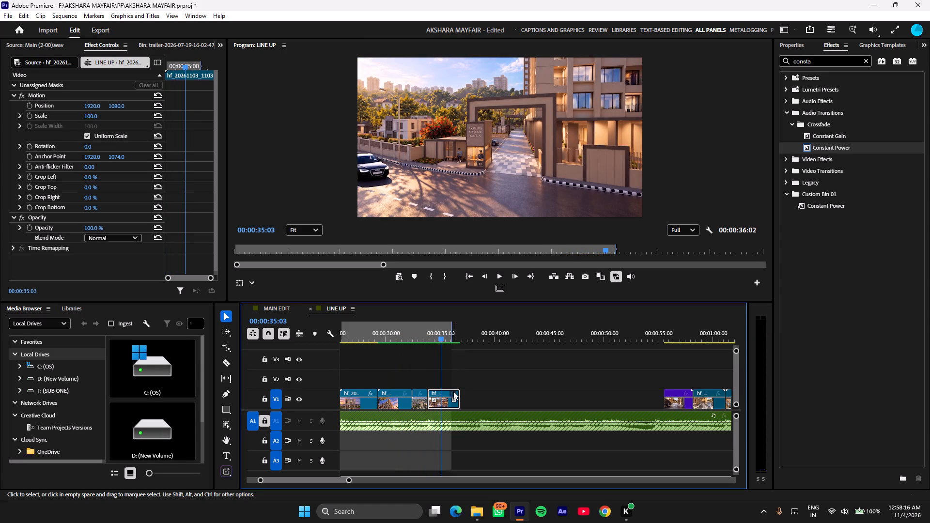
drag(461, 392, 621, 398)
Split the entrance gate clip at 00:00:36:02, delete the first part and move the remainder directly after the aerial clip, at 00:00:33:21.
drag(442, 340, 446, 340)
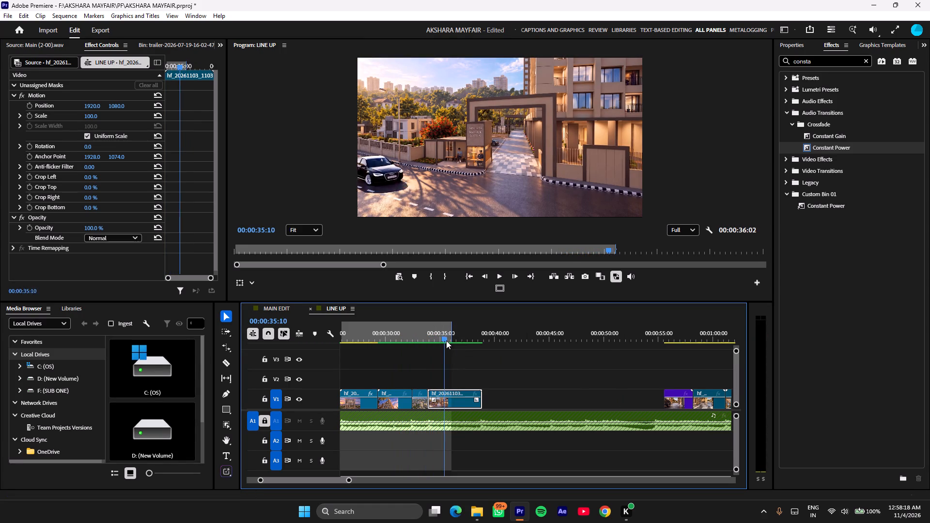
drag(446, 340, 453, 338)
key(ctrl+k)
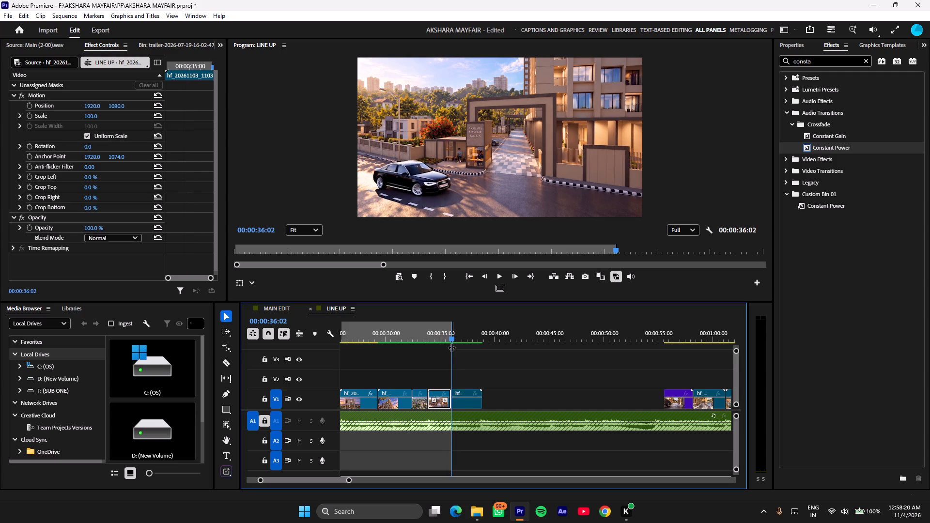
key(BackSpace)
drag(466, 402, 446, 404)
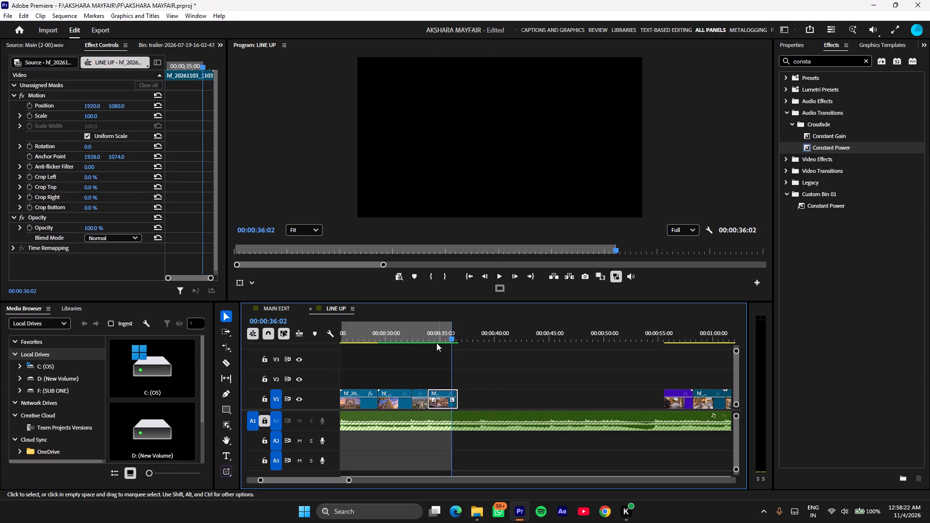
Play the edit from the low-angle tower and aerial clips into the entrance gate clip to check the cuts.
drag(422, 324, 414, 330)
key(space)
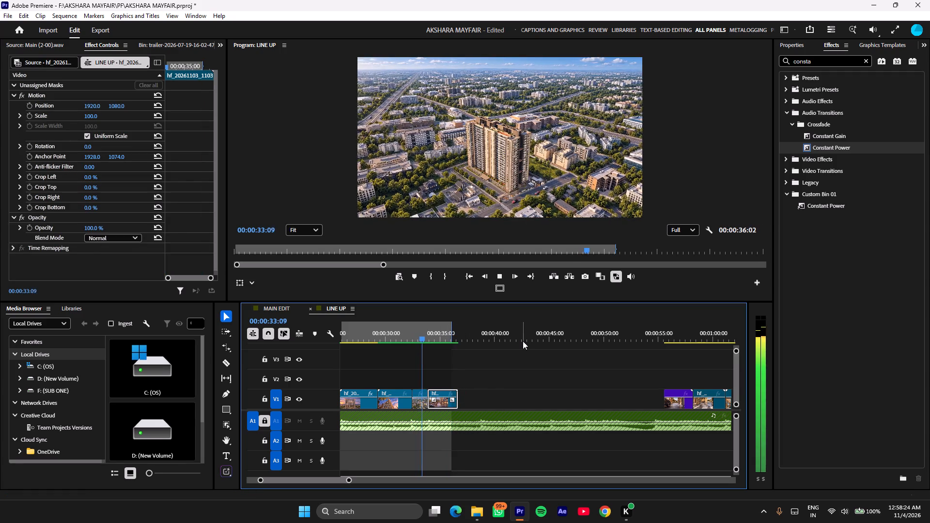
key(space)
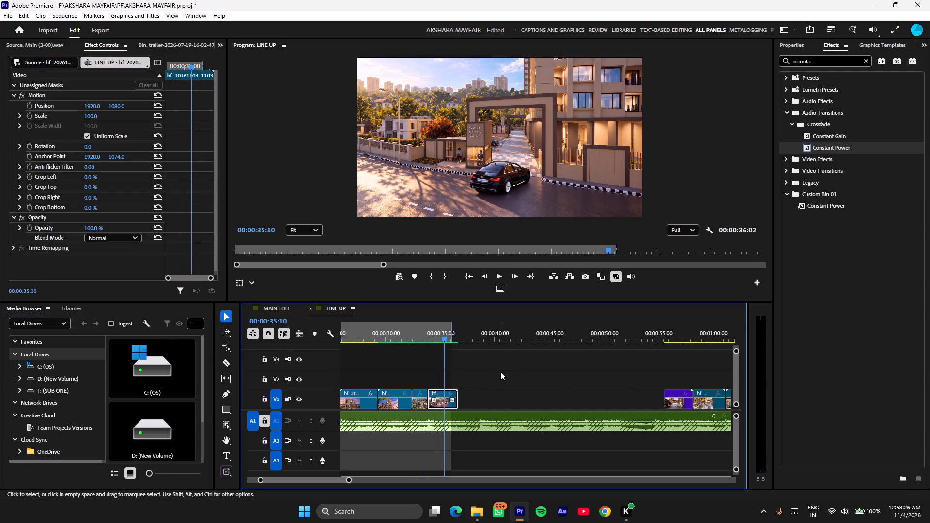
drag(412, 325, 389, 336)
key(space)
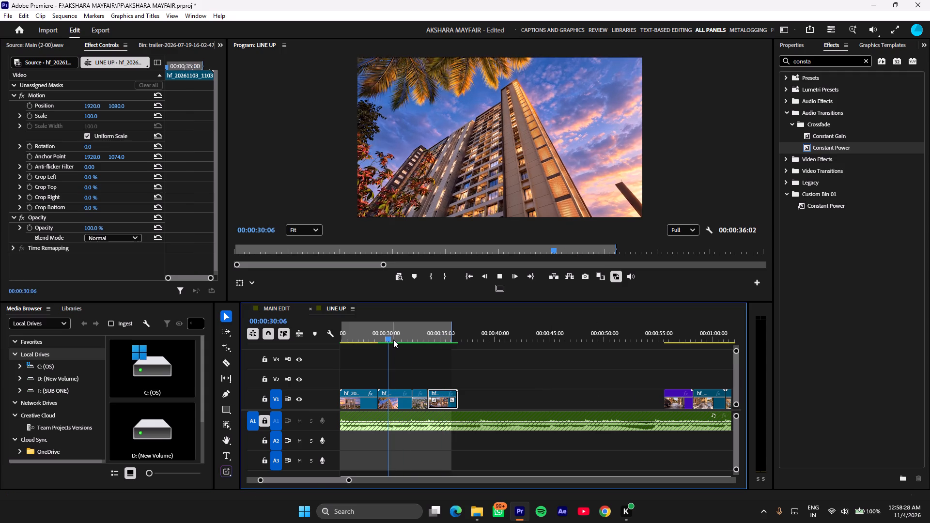
key(equal)
key(equal)
scroll(610, 374, down, 12)
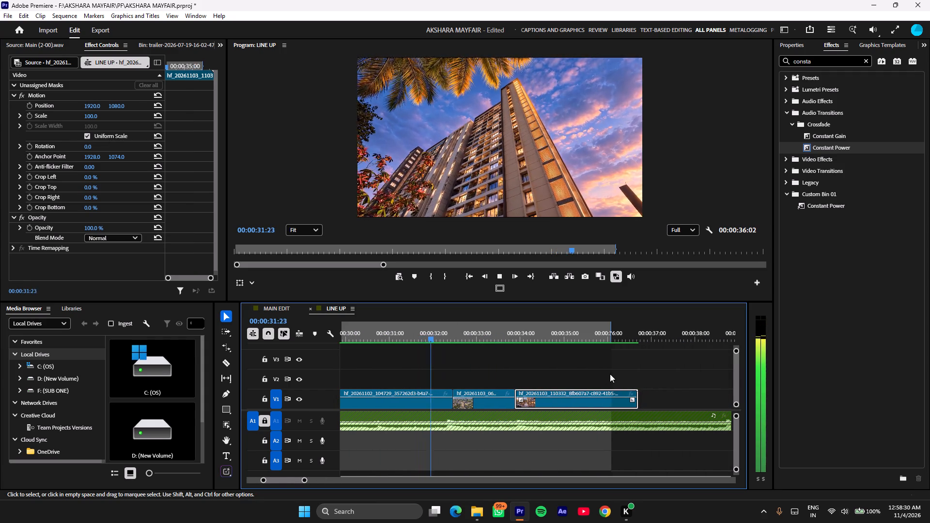
Keyframe the aerial clip's Position and Scale at 00:00:32:11, increase Scale at its last frame, 00:00:33:20, and play the zoom.
click(486, 395)
key(space)
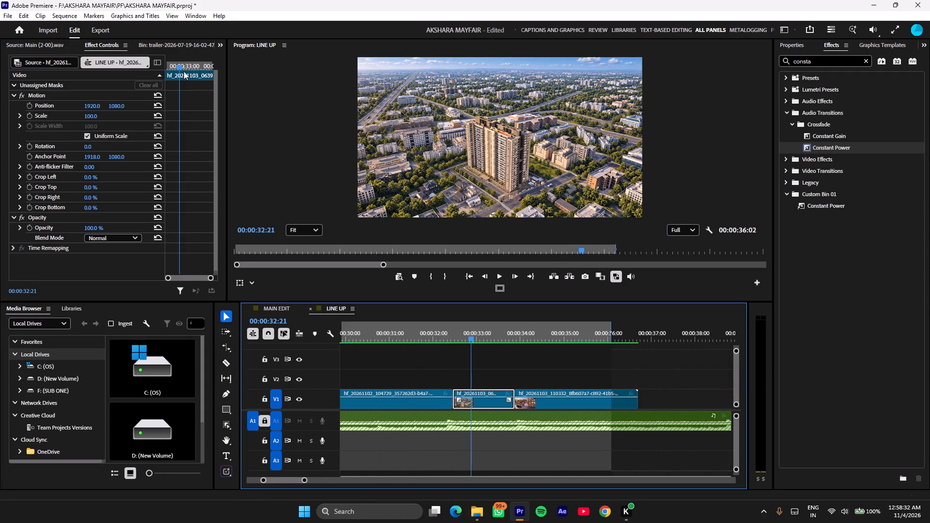
drag(181, 69, 143, 68)
click(28, 116)
click(28, 108)
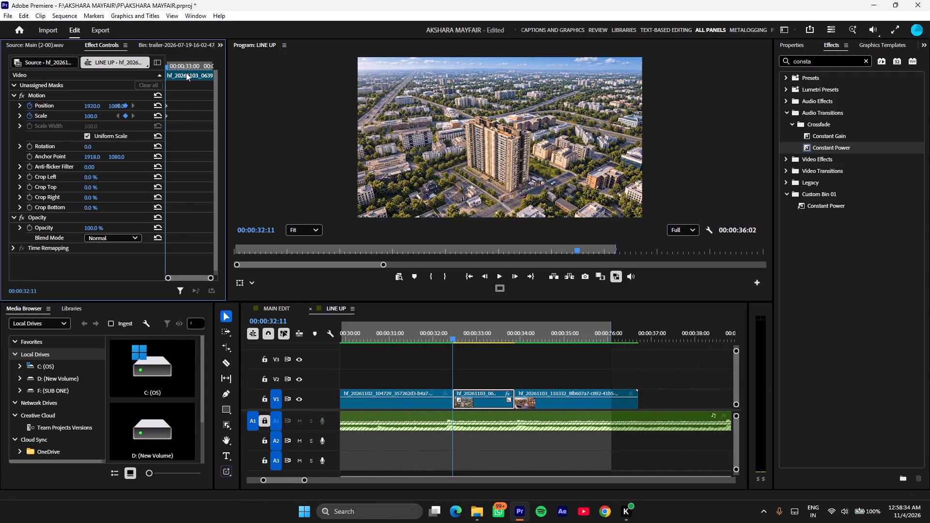
drag(193, 66, 237, 66)
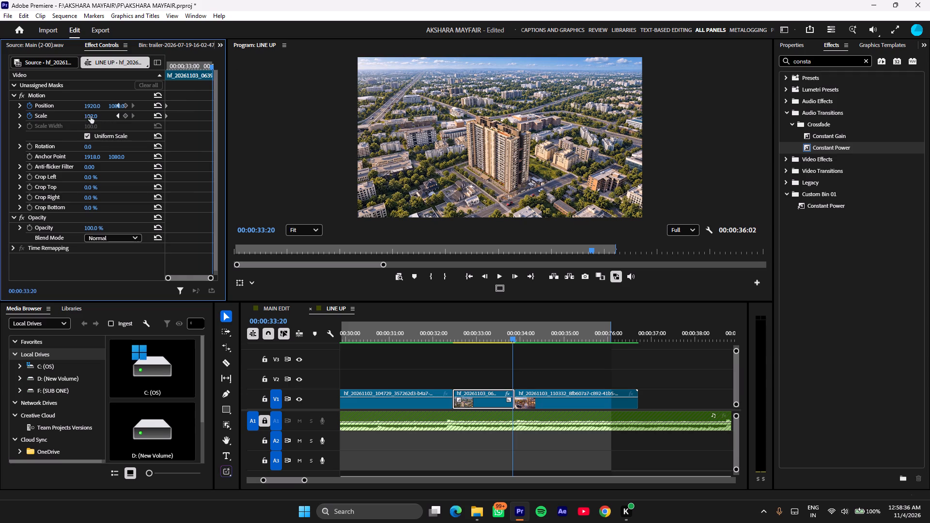
drag(91, 116, 98, 116)
click(547, 345)
drag(489, 335, 418, 339)
key(space)
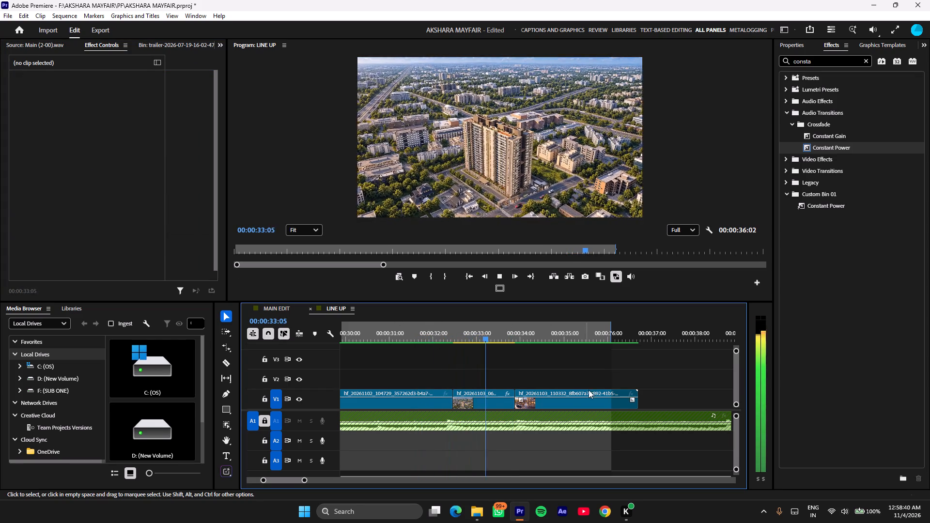
scroll(590, 389, down, 3)
key(space)
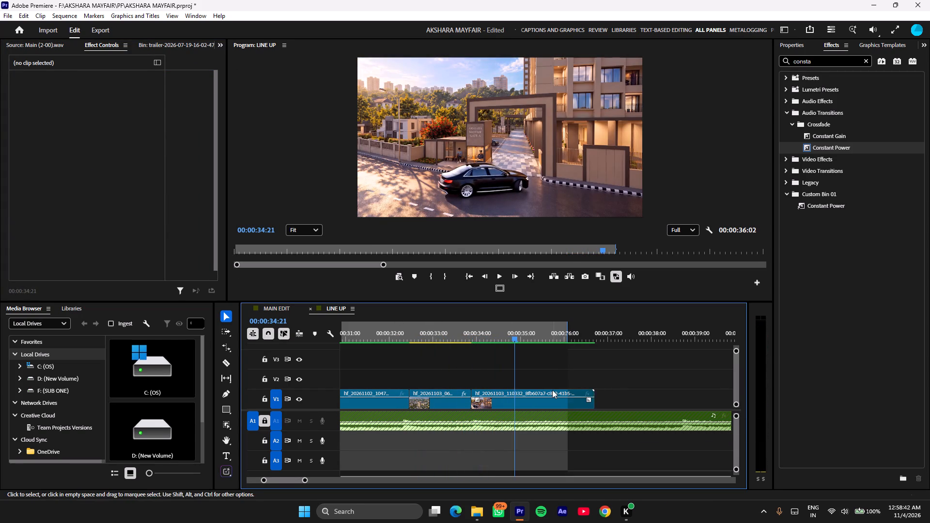
Keyframe the entrance gate clip's Position and Scale at 00:00:33:21, set Scale to 112 at 00:00:36:16, and play the zoom.
click(552, 390)
drag(181, 70, 143, 77)
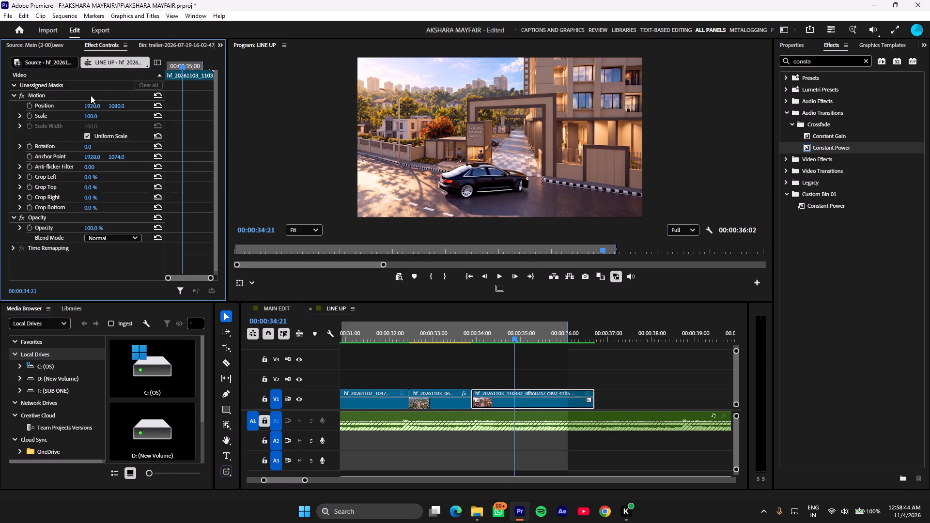
drag(178, 60, 127, 73)
click(26, 106)
click(29, 117)
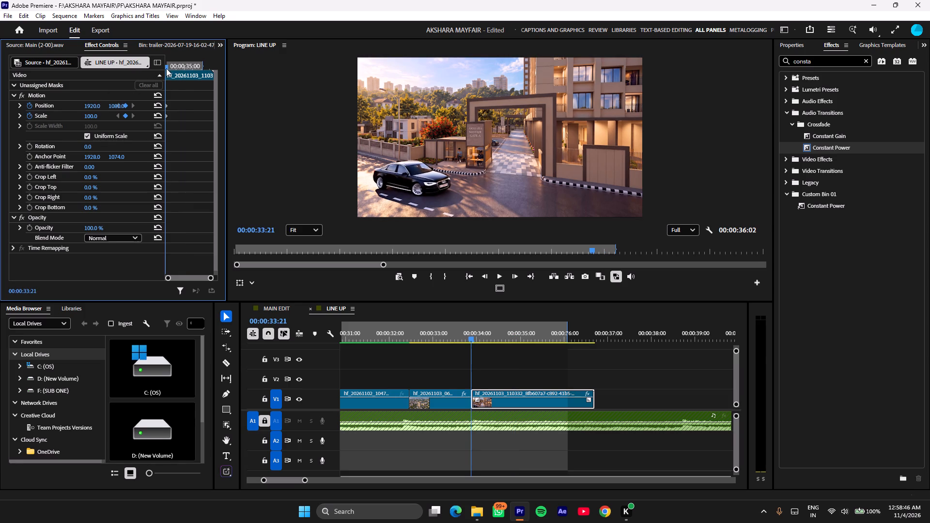
drag(189, 65, 233, 69)
drag(90, 116, 95, 115)
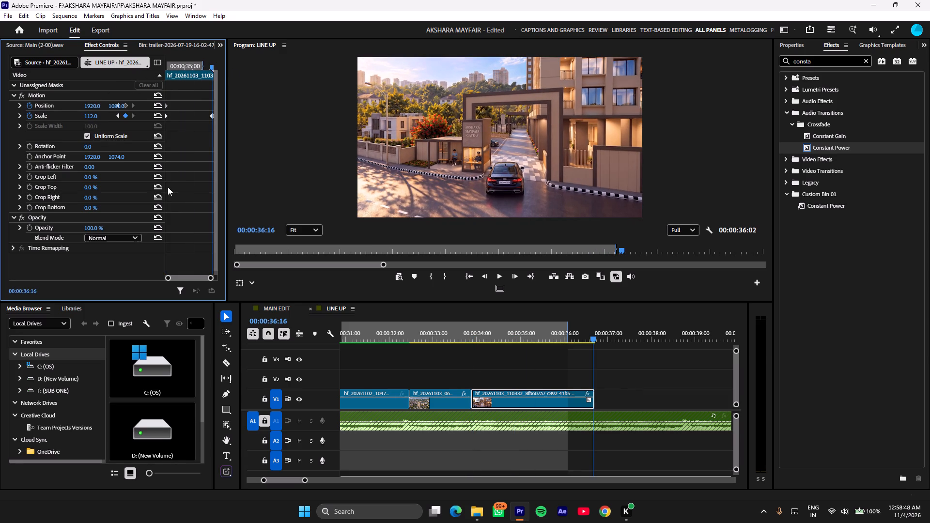
click(626, 379)
drag(472, 328, 433, 338)
key(space)
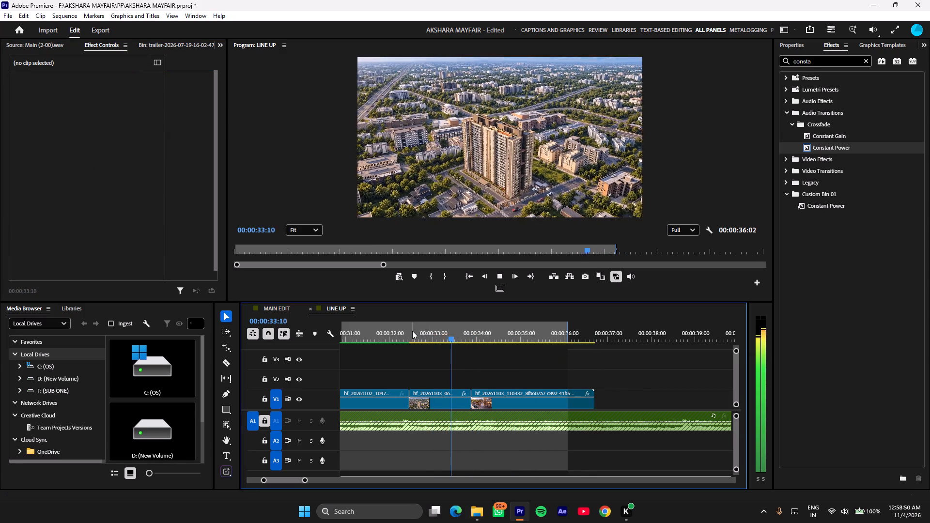
scroll(589, 378, down, 7)
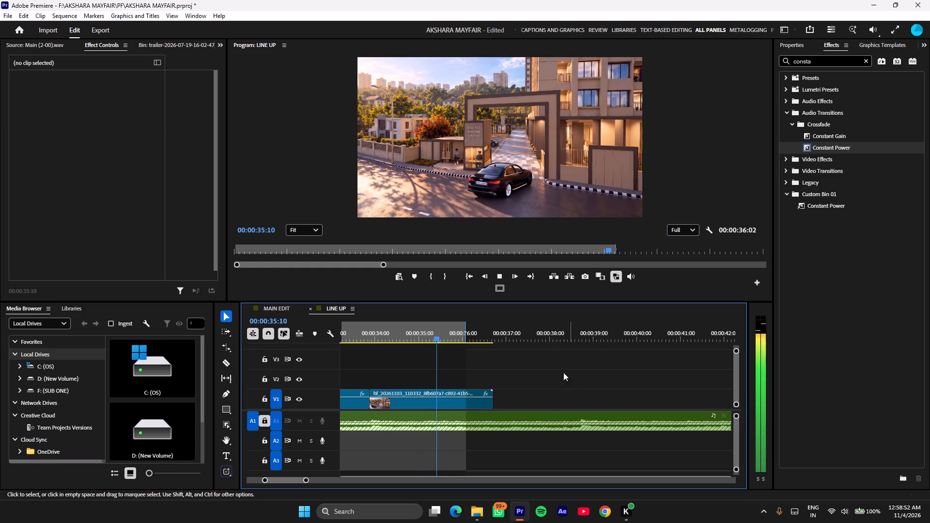
key(space)
key(space)
key(space)
Extend the sequence's out point to 00:00:38:19.
drag(465, 323, 525, 328)
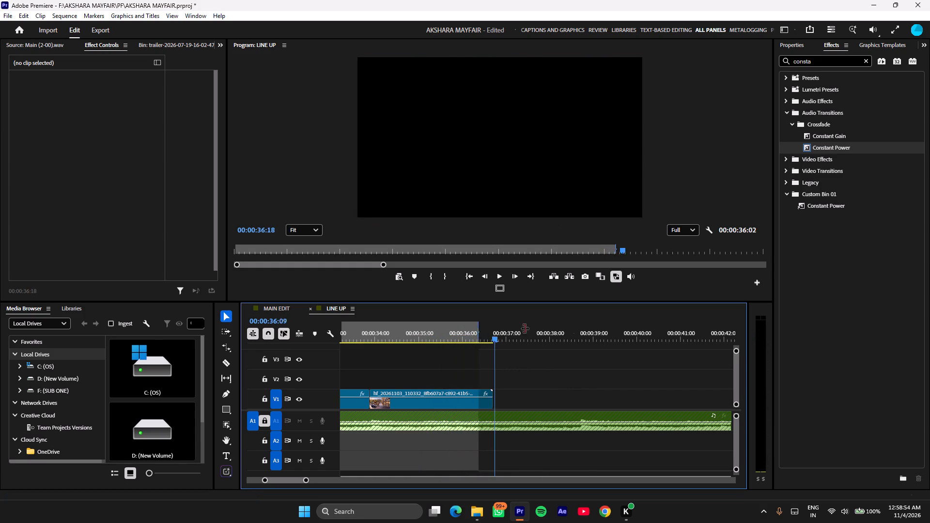
drag(525, 328, 584, 328)
Play the entrance gate clip to the beat and trim its end back to 00:00:35:09.
drag(458, 330, 390, 346)
key(space)
key(space)
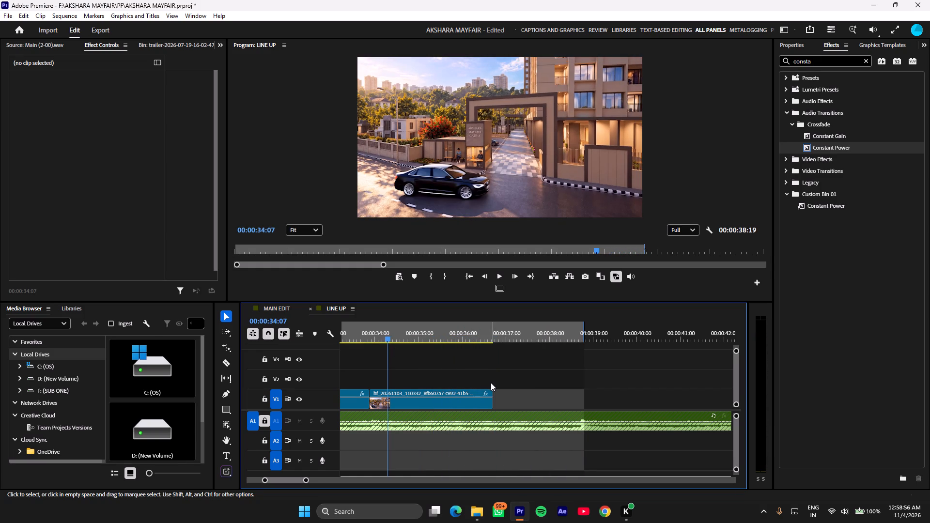
key(space)
key(space)
drag(490, 392, 457, 397)
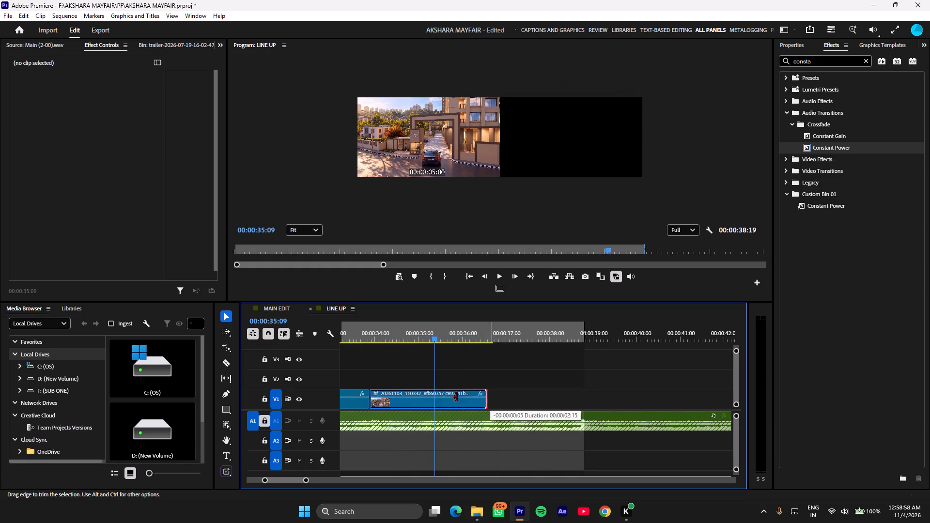
drag(457, 397, 433, 393)
Move the purple car-wheel clip on V1 directly after the entrance gate clip, at 00:00:35:09, and play across the cut.
key(minus)
key(minus)
key(minus)
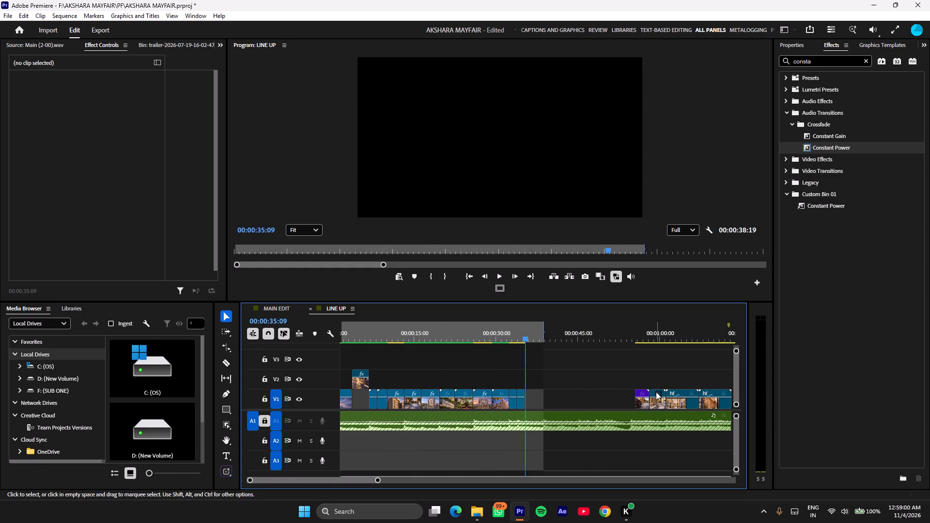
drag(642, 403, 529, 403)
text(==)
key(equal)
scroll(583, 378, down, 3)
drag(463, 339, 456, 339)
drag(473, 336, 421, 343)
key(space)
scroll(620, 379, down, 2)
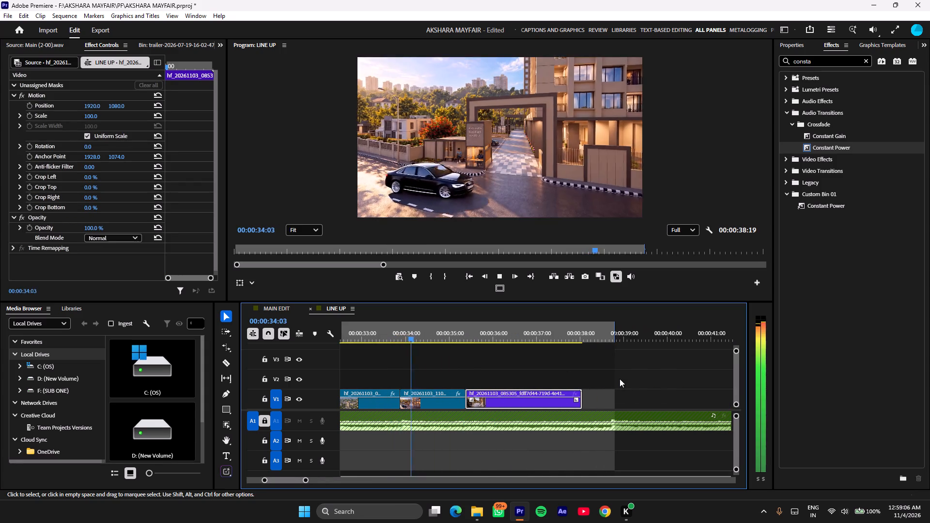
scroll(544, 379, down, 3)
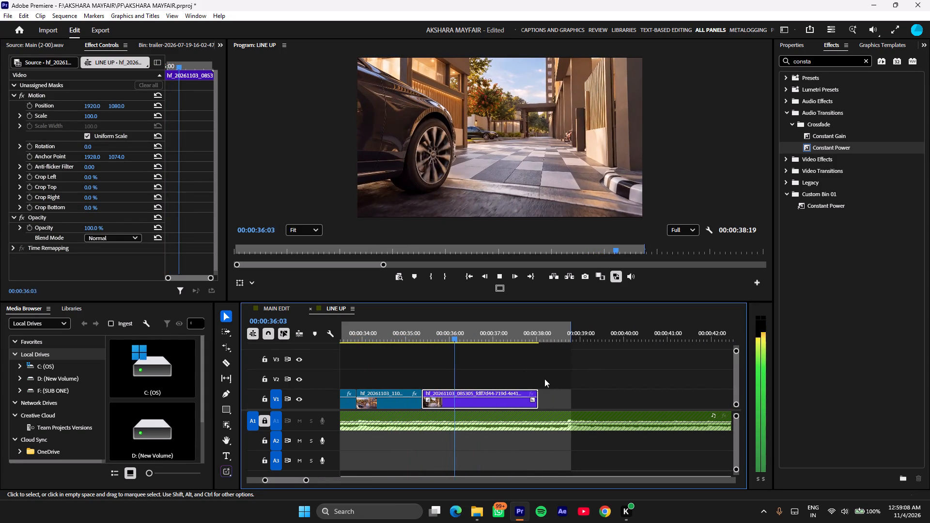
key(space)
Play the purple car-wheel clip to the beat and trim its end back to 00:00:37:04.
drag(430, 334, 384, 349)
key(space)
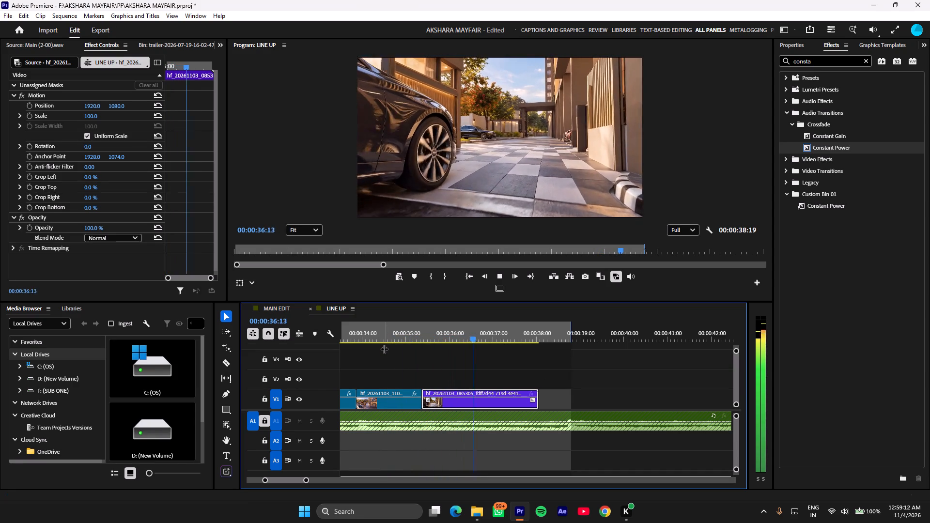
key(space)
key(space)
key(space)
drag(539, 391, 496, 399)
Move the patterned walkway clip on V1 directly after the car-wheel clip, at 00:00:37:04, and play across the cut.
key(minus)
key(minus)
key(minus)
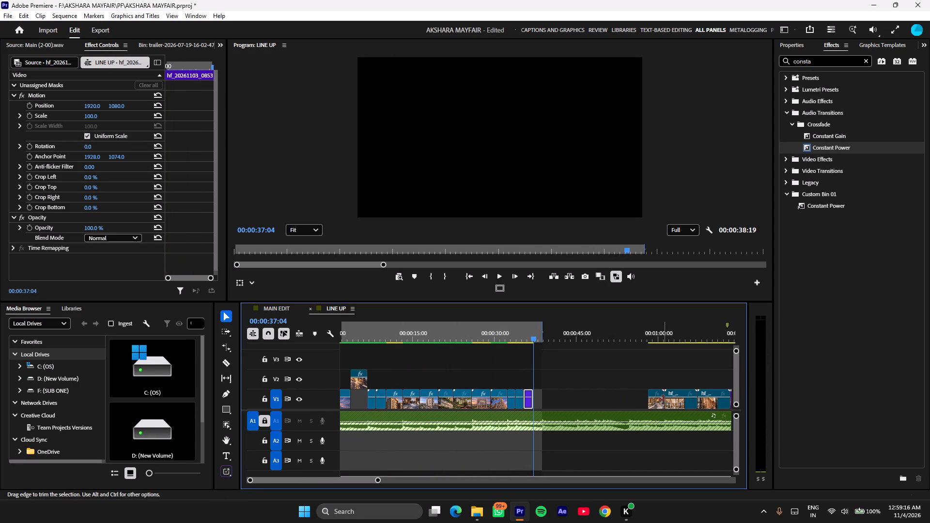
drag(656, 404, 538, 407)
key(equal)
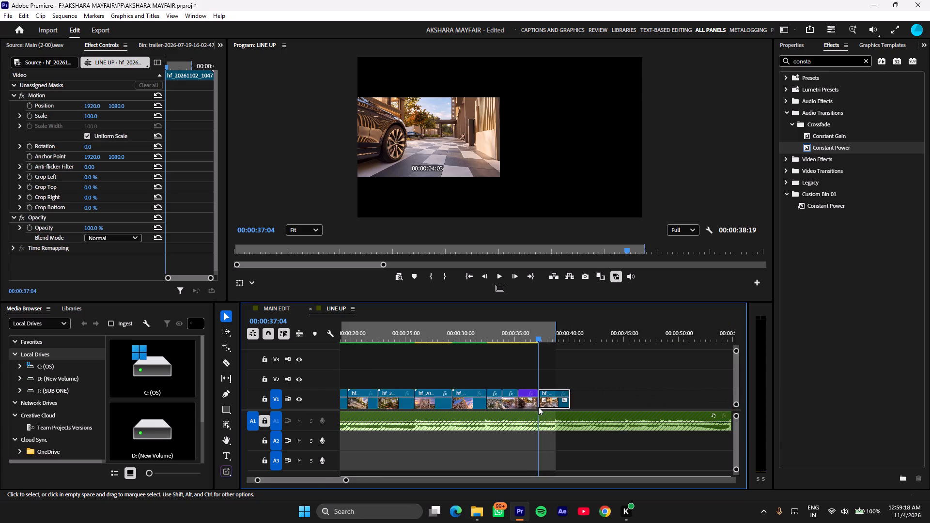
key(equal)
key(equal)
drag(523, 324, 505, 332)
key(space)
scroll(618, 375, down, 4)
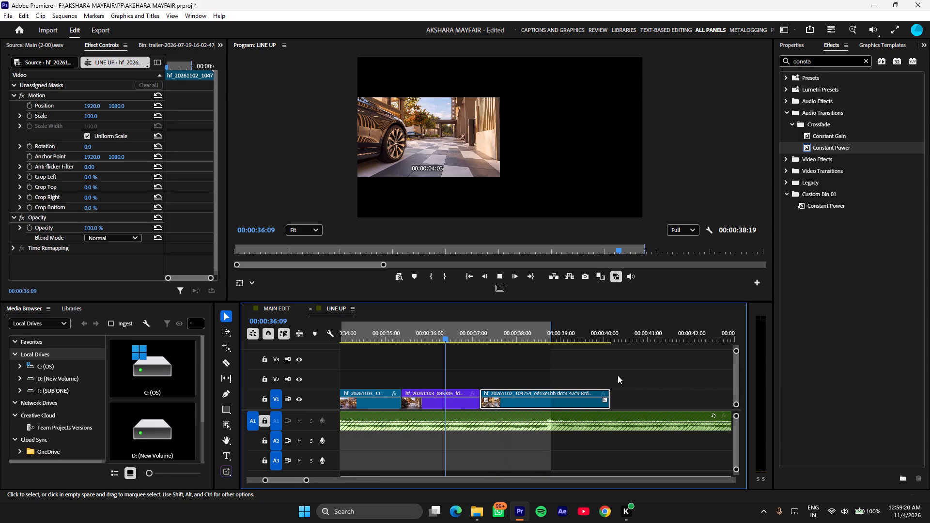
scroll(618, 375, down, 2)
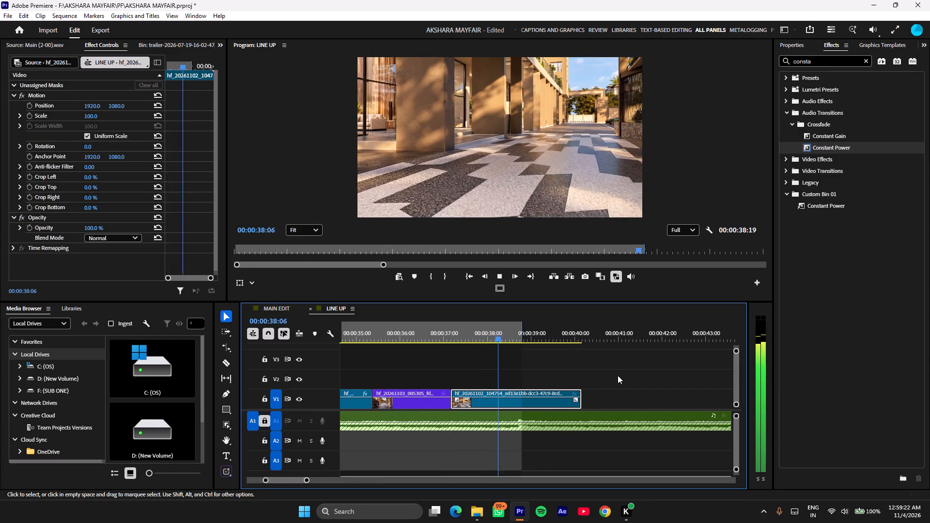
Replay and scrub through the patterned walkway clip, and split it at 00:00:37:19.
drag(529, 345, 459, 358)
drag(470, 336, 372, 353)
key(space)
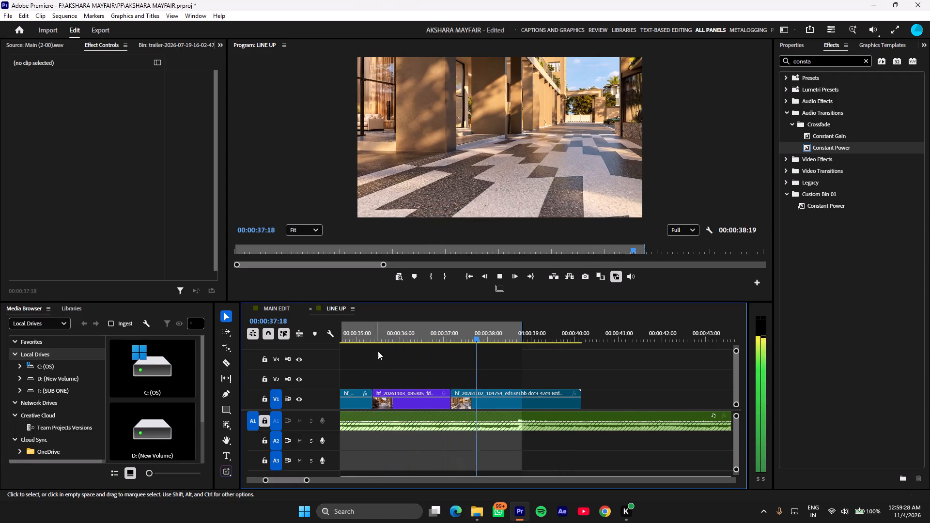
key(space)
drag(500, 341, 476, 346)
key(space)
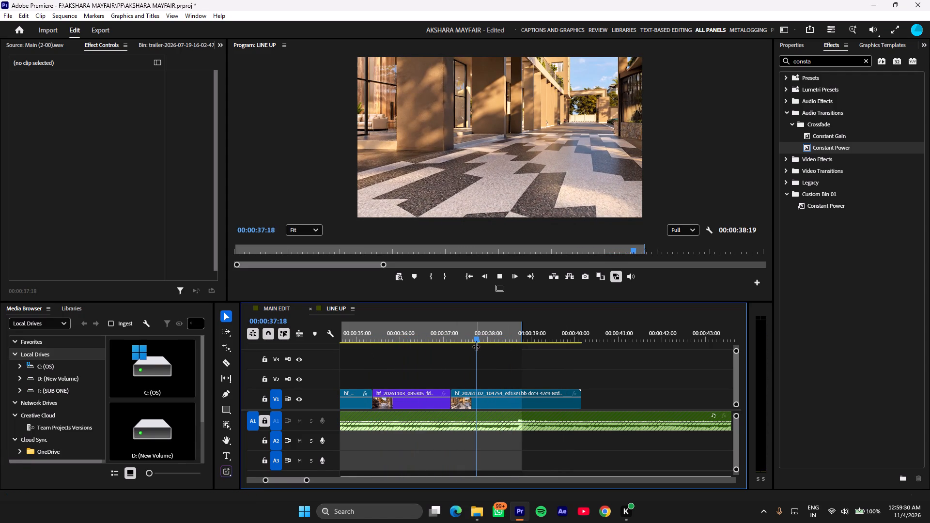
key(space)
click(530, 392)
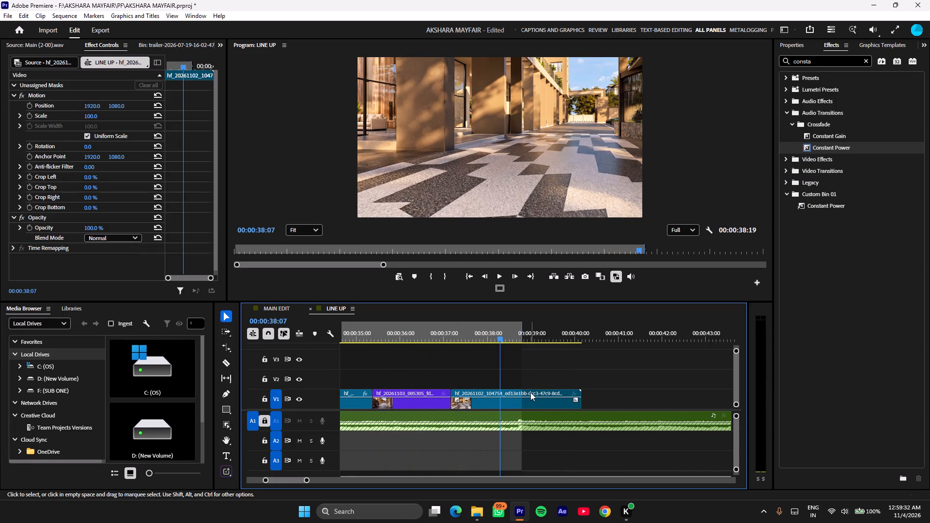
drag(542, 337, 502, 344)
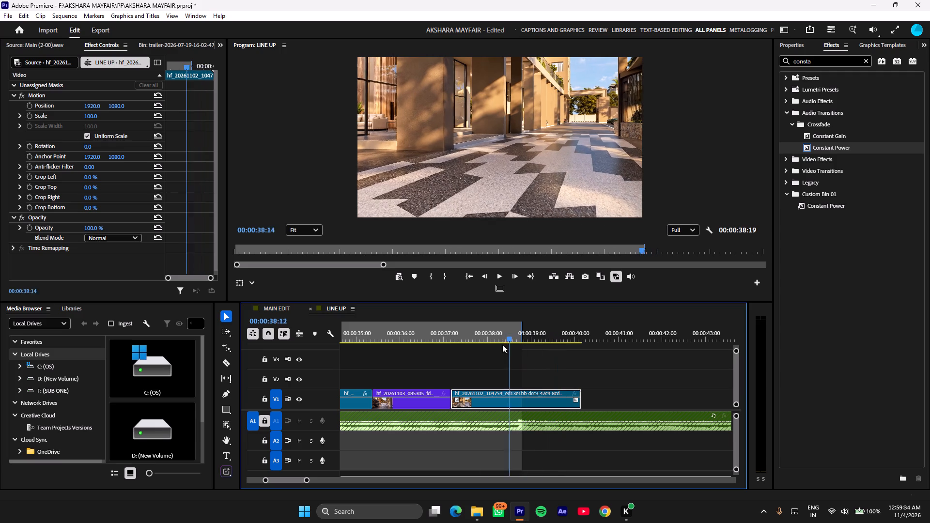
drag(502, 344, 480, 349)
drag(486, 347, 493, 345)
drag(493, 339, 488, 340)
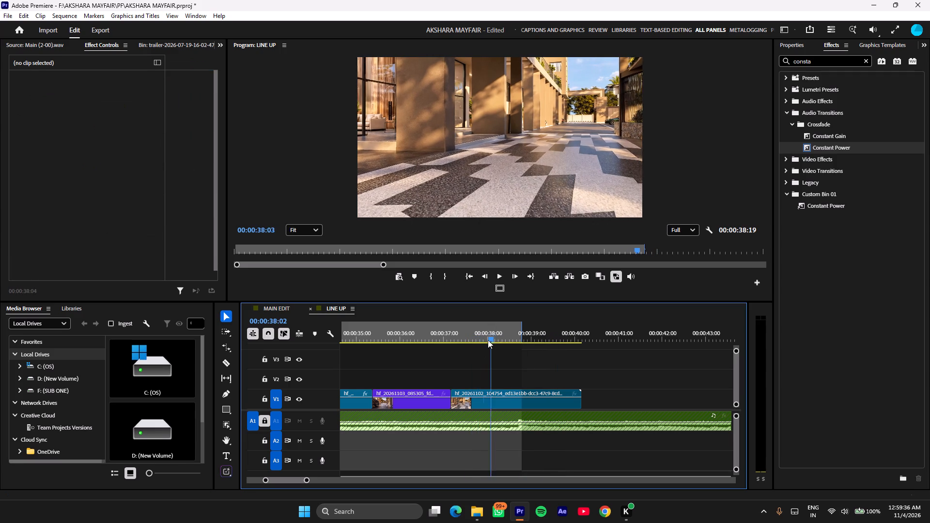
drag(488, 340, 480, 343)
ctrl+click(482, 397)
key(ctrl+k)
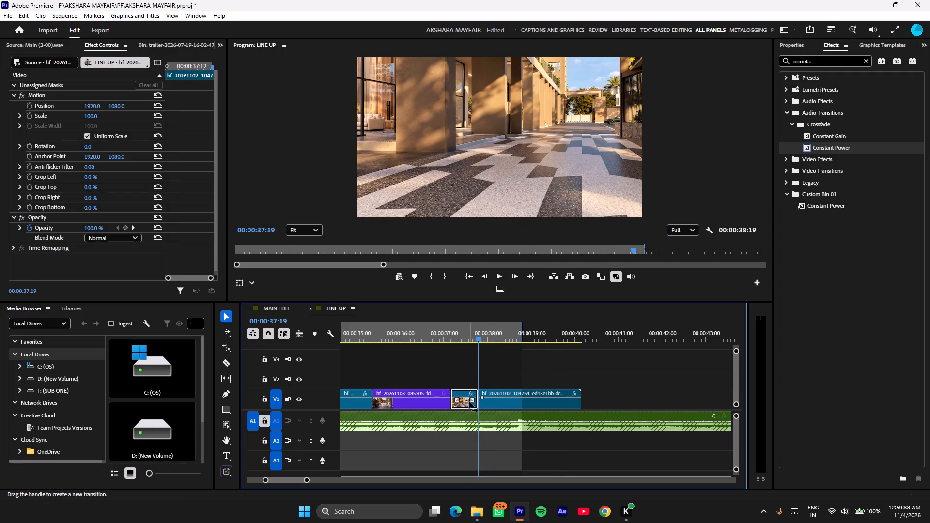
Delete the patterned walkway piece before 00:00:37:19 on V1 and move the remaining piece to 00:00:37:04, against the car-wheel clip.
key(BackSpace)
drag(523, 402, 499, 404)
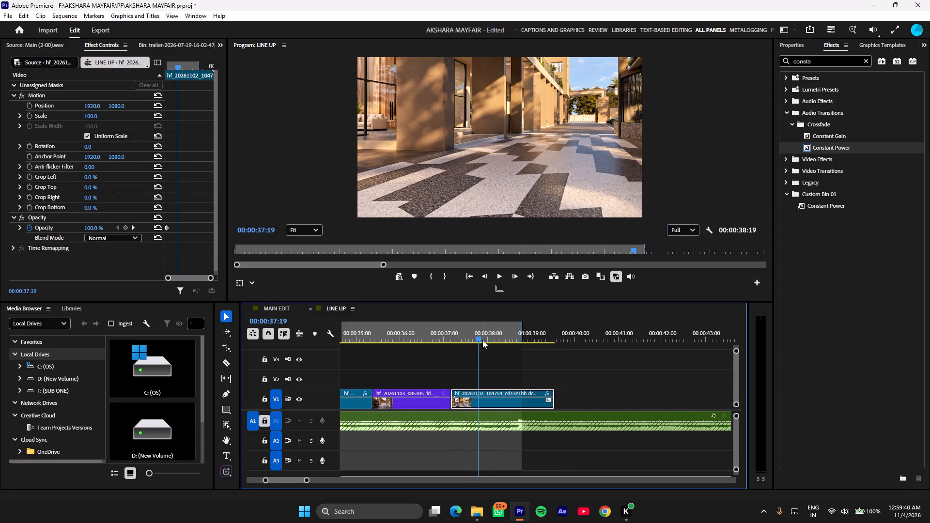
Play the patterned walkway clip to the beat, split it at 00:00:38:08 and delete the part after the split.
drag(472, 326, 466, 327)
key(space)
key(space)
key(space)
key(space)
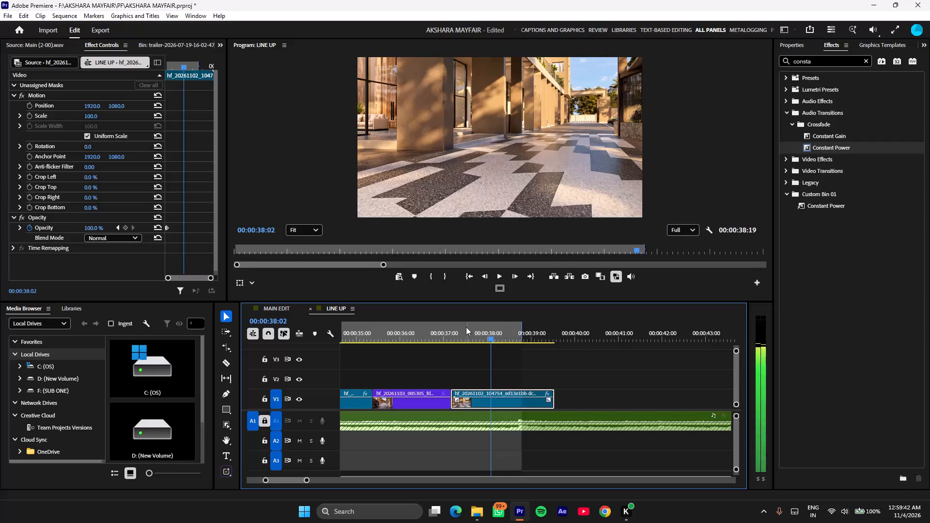
key(space)
key(space)
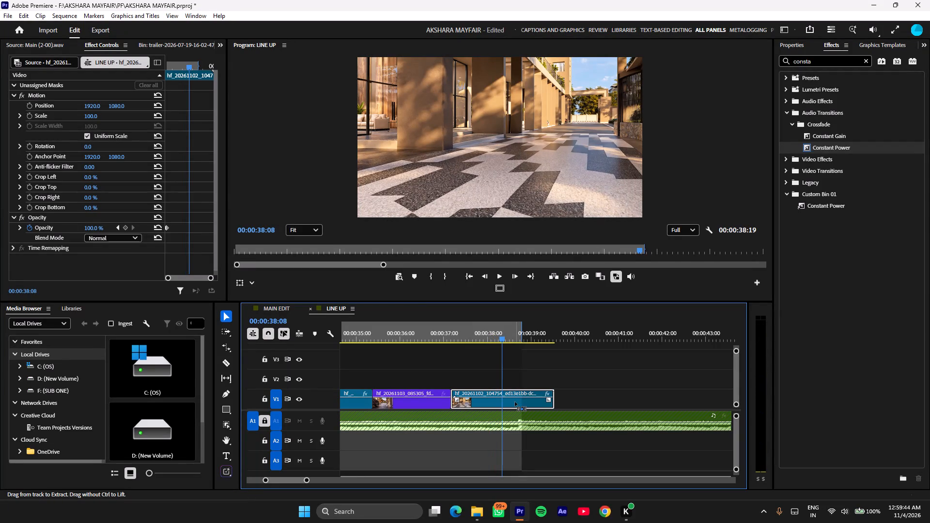
key(ctrl+k)
ctrl+click(515, 402)
key(BackSpace)
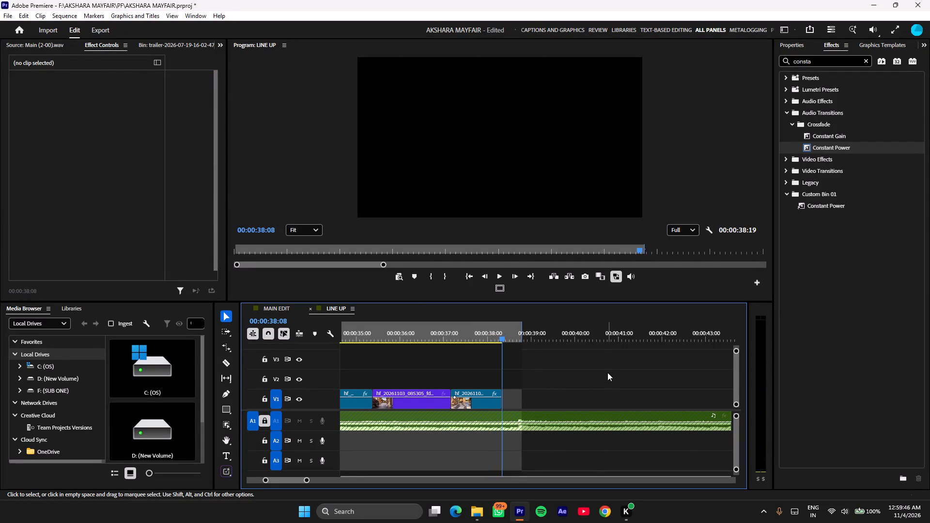
Move the glass-fronted lobby clip on V1 directly after the patterned walkway clip, at 00:00:38:08.
text(--)
key(minus)
key(minus)
key(equal)
scroll(631, 405, down, 3)
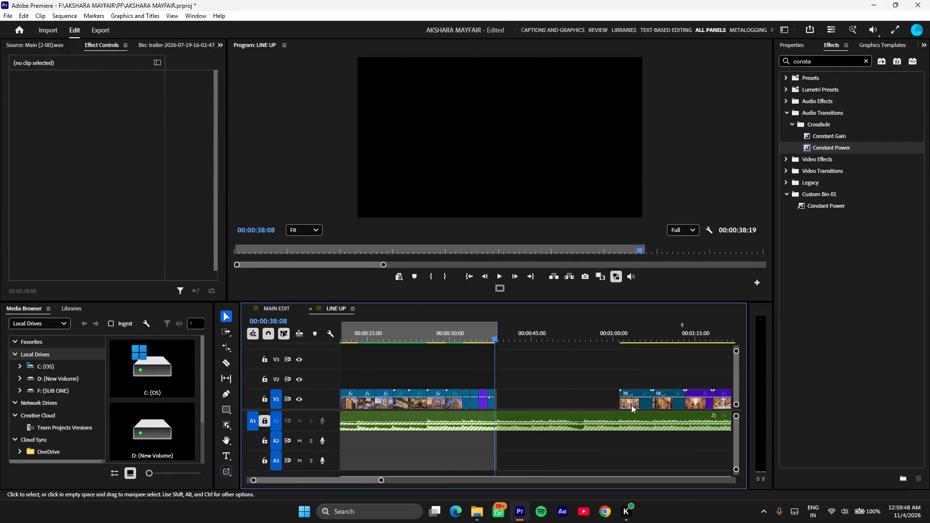
drag(631, 405, 512, 406)
drag(624, 404, 587, 404)
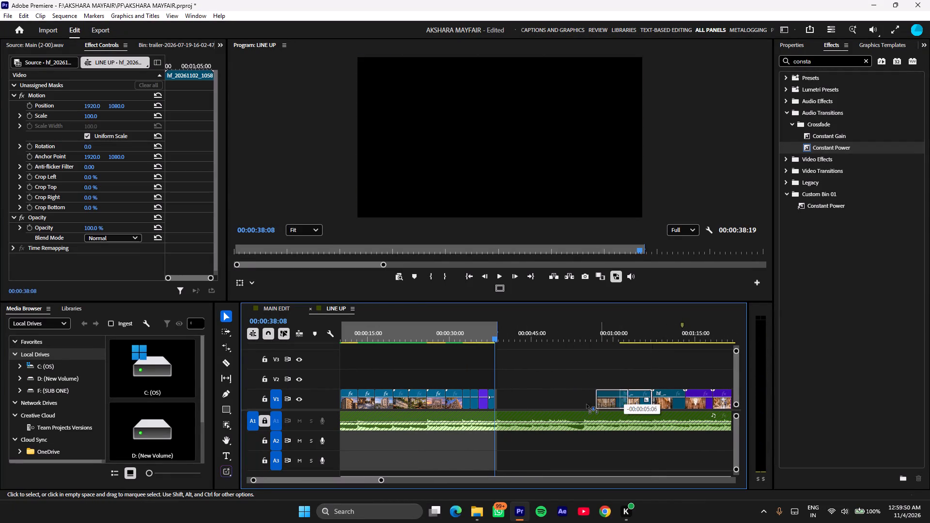
drag(587, 404, 512, 402)
text(==)
key(equal)
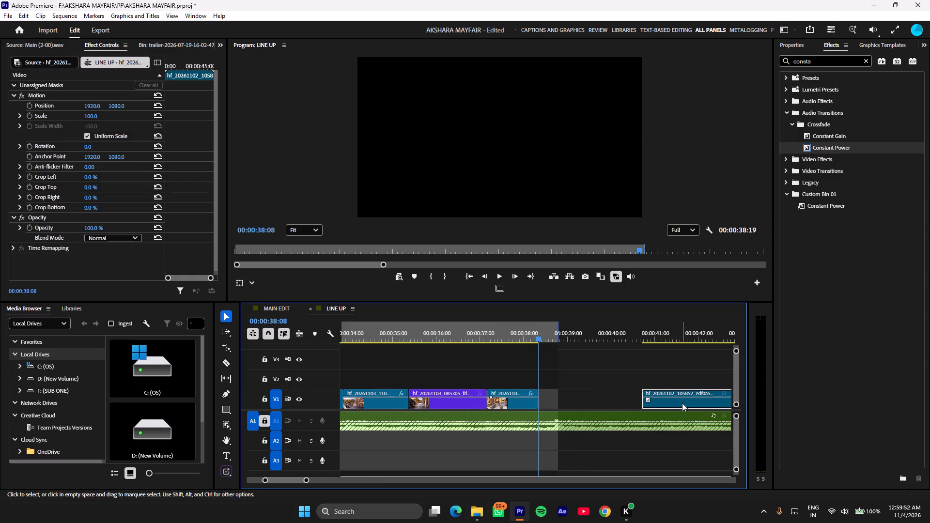
drag(681, 402, 574, 407)
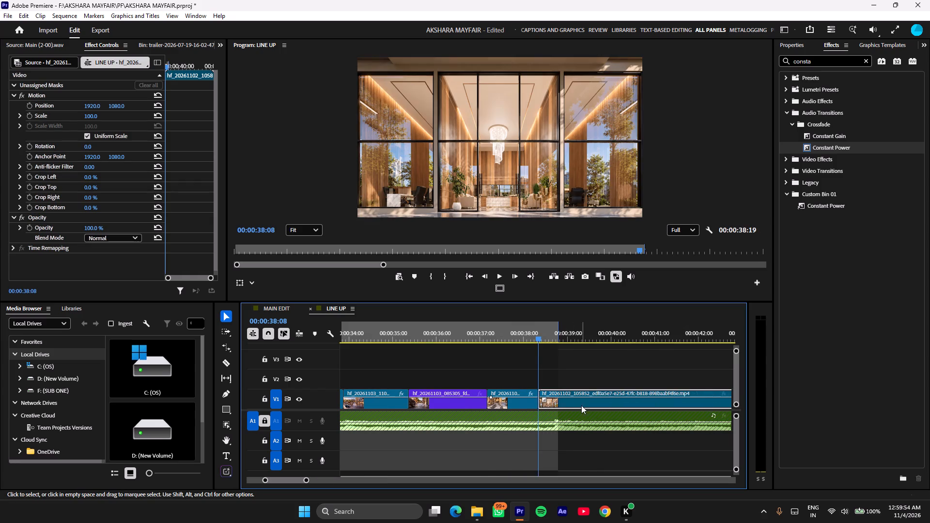
Set the sequence Out point at 00:00:44:11, just past the end of the lobby clip.
scroll(593, 414, down, 6)
drag(658, 324, 720, 329)
key(o)
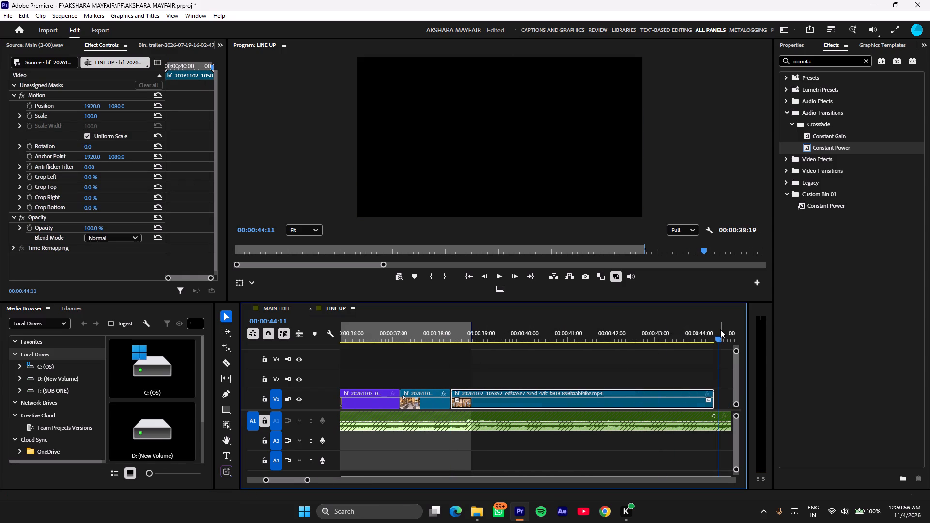
Play across the cut from the patterned walkway into the lobby clip to check it against the beat.
drag(541, 324, 435, 345)
key(space)
key(space)
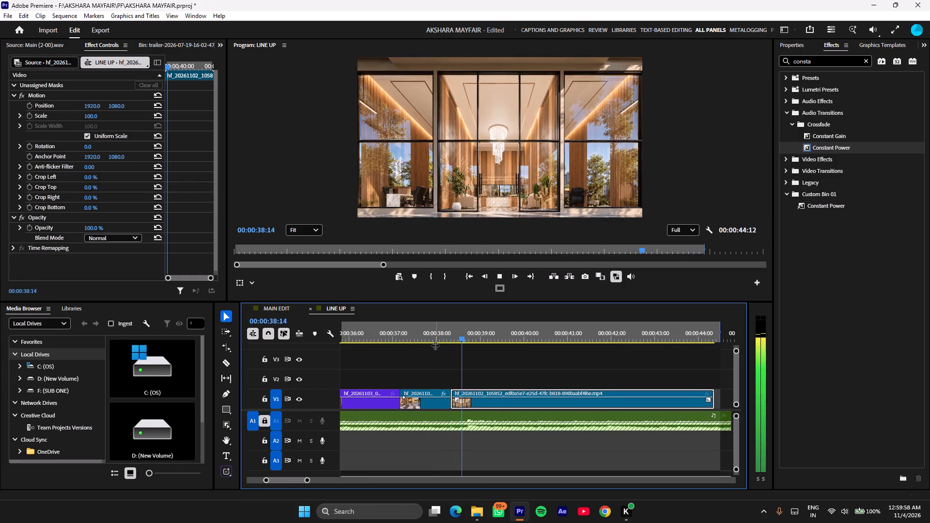
drag(432, 342, 418, 343)
key(space)
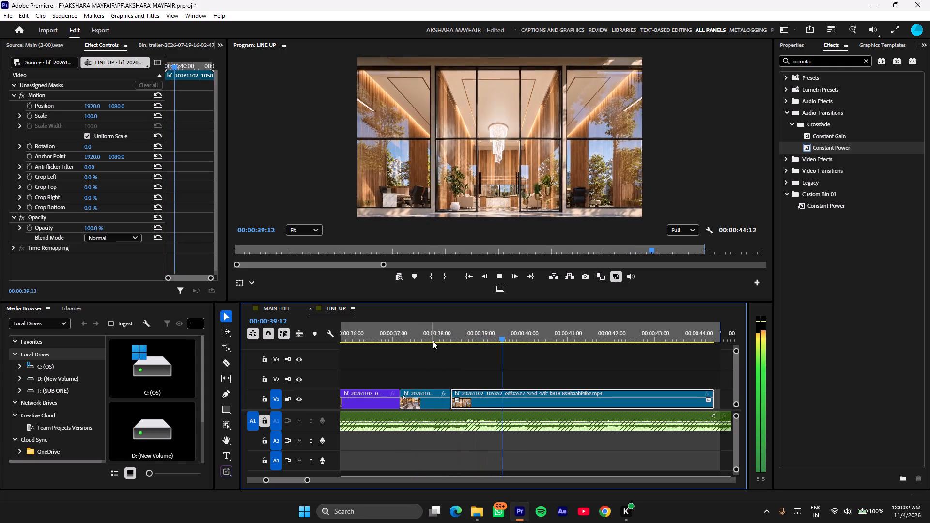
drag(448, 323, 435, 326)
click(434, 326)
key(space)
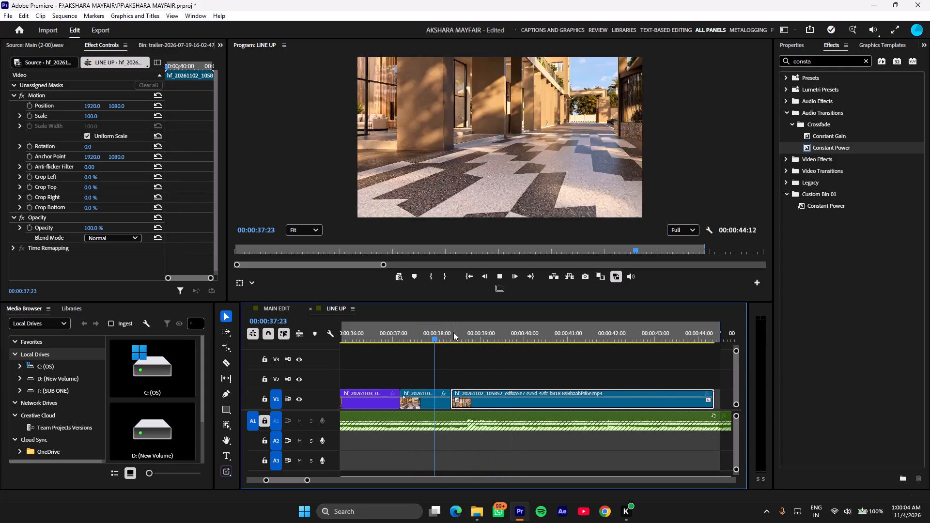
Scrub through the lobby clip and split it at 00:00:43:08.
drag(453, 332, 619, 356)
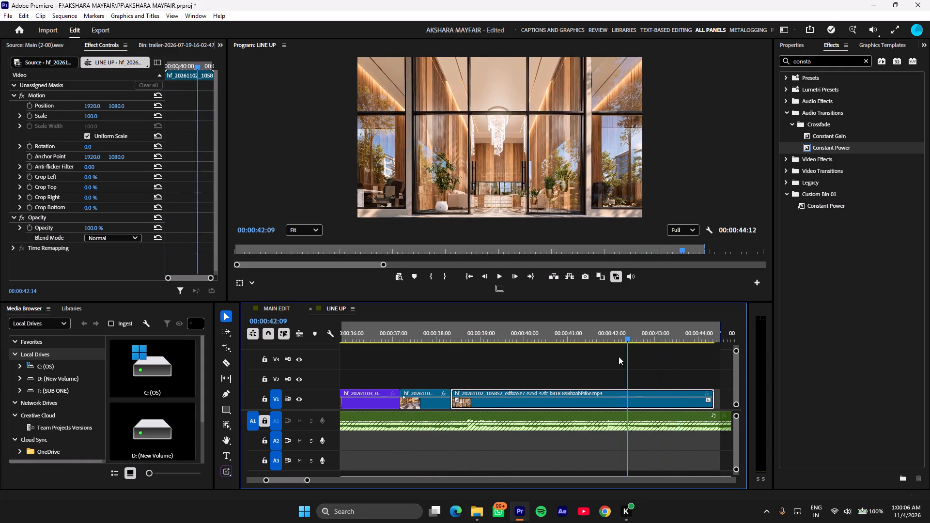
drag(619, 356, 670, 354)
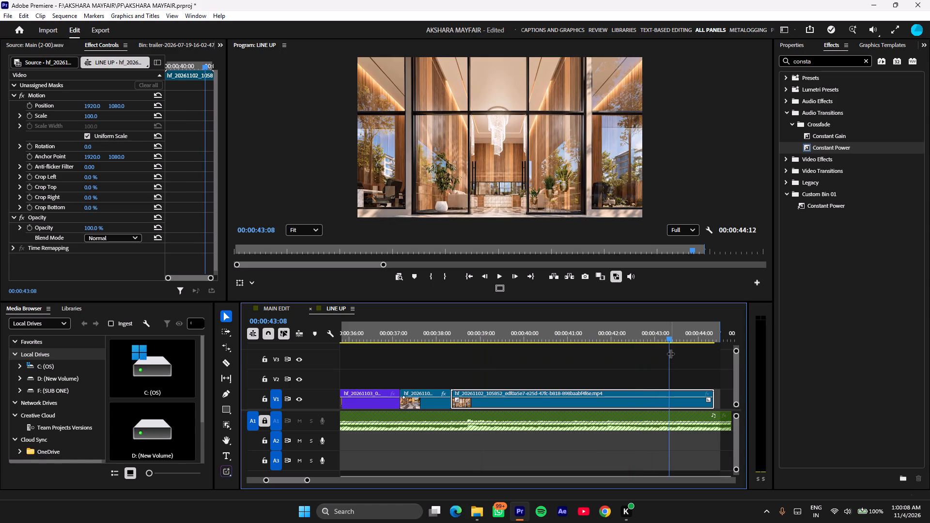
key(ctrl+k)
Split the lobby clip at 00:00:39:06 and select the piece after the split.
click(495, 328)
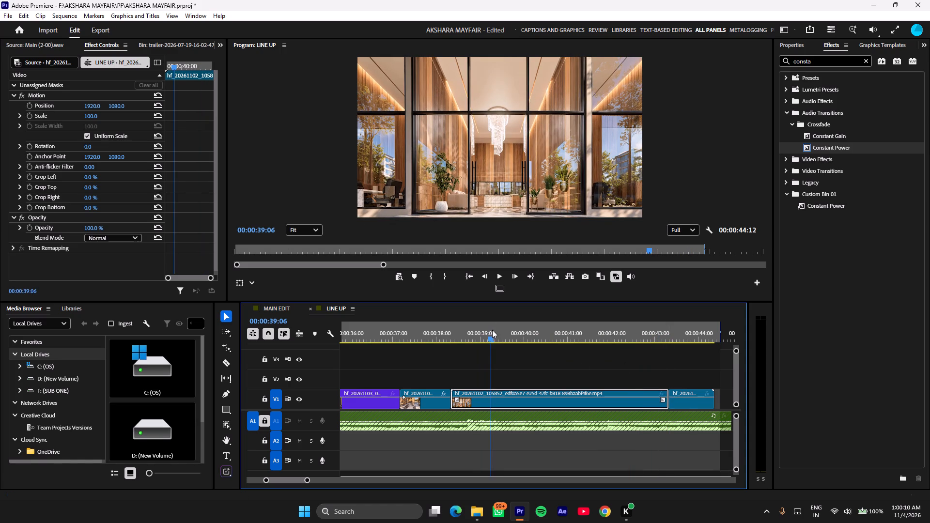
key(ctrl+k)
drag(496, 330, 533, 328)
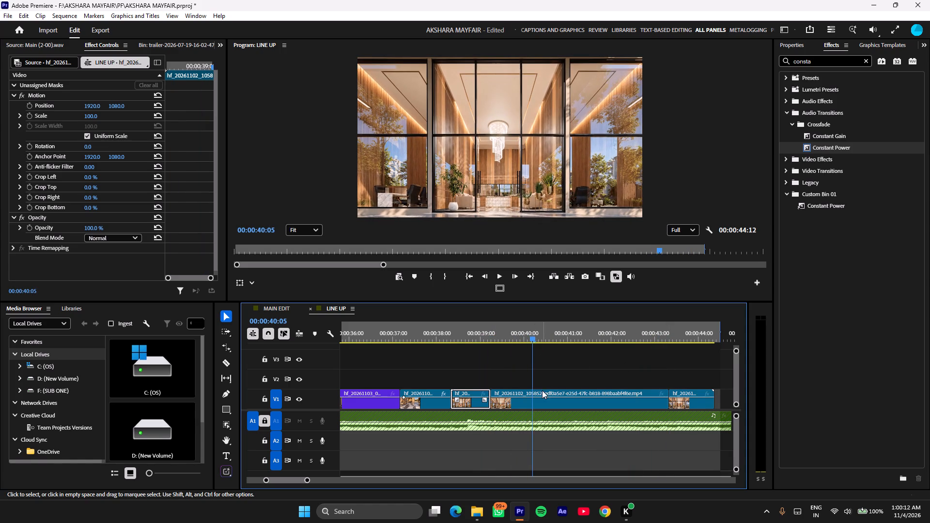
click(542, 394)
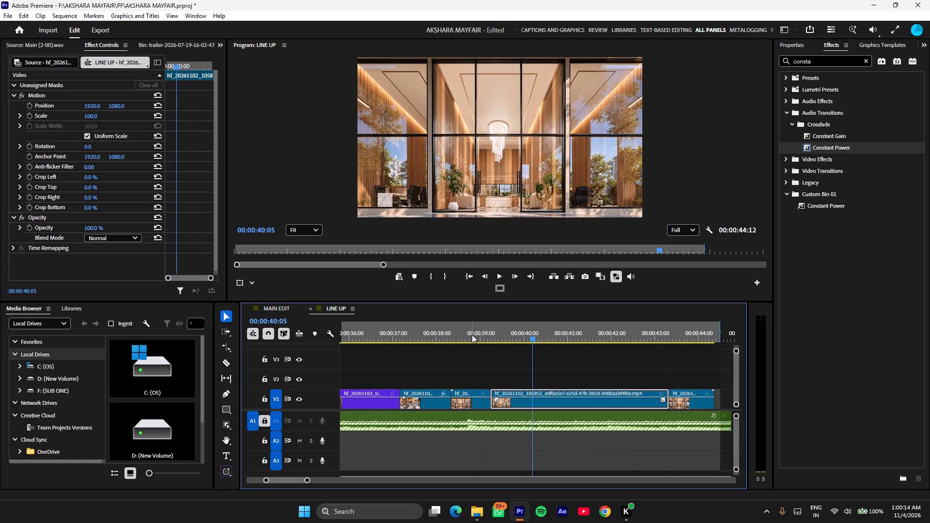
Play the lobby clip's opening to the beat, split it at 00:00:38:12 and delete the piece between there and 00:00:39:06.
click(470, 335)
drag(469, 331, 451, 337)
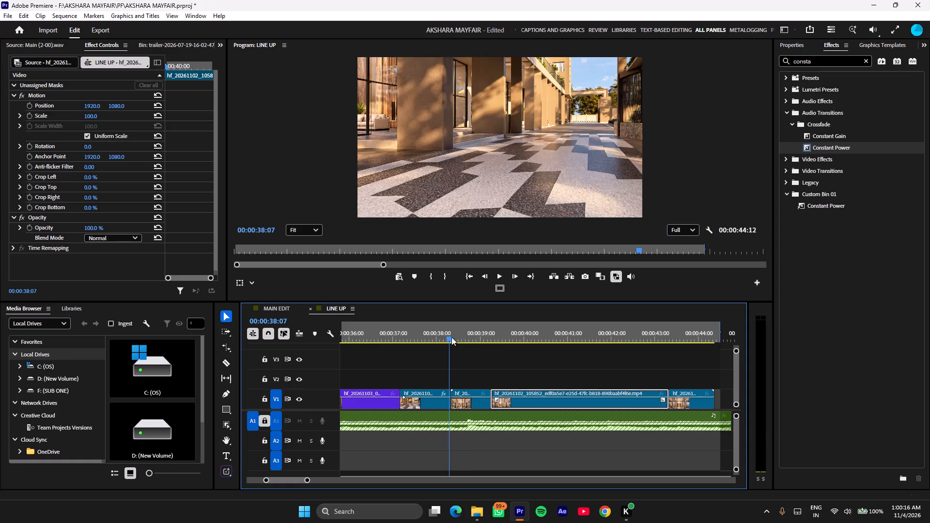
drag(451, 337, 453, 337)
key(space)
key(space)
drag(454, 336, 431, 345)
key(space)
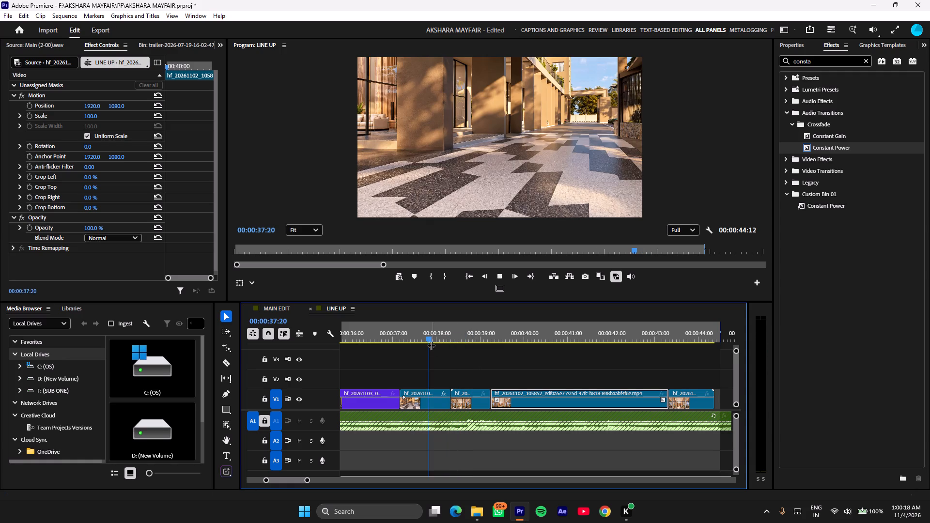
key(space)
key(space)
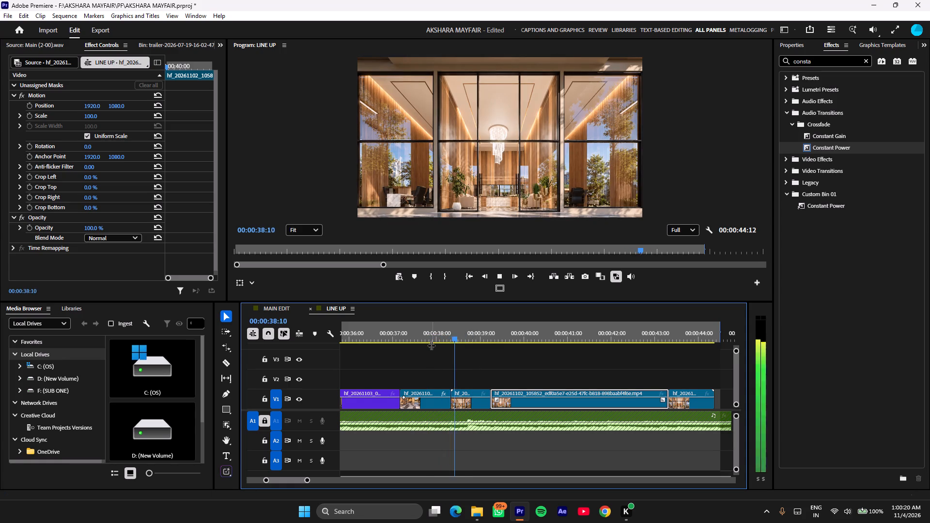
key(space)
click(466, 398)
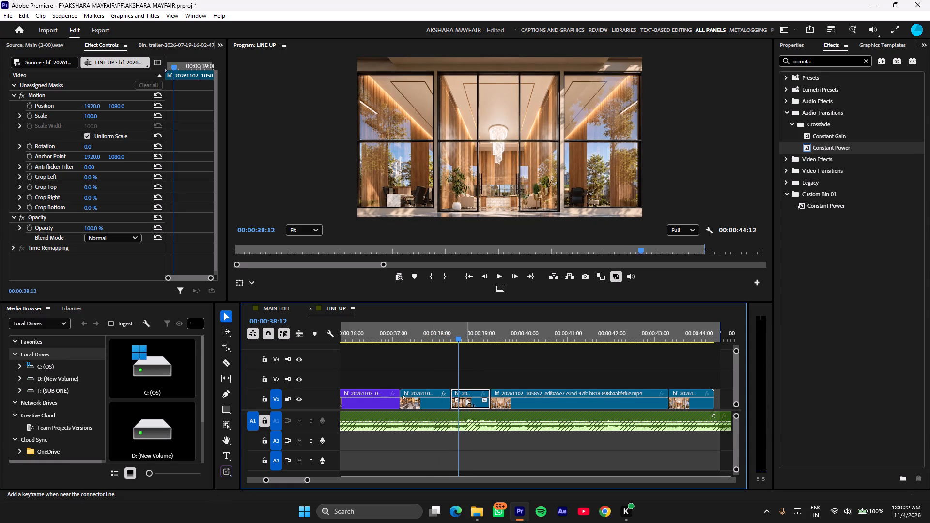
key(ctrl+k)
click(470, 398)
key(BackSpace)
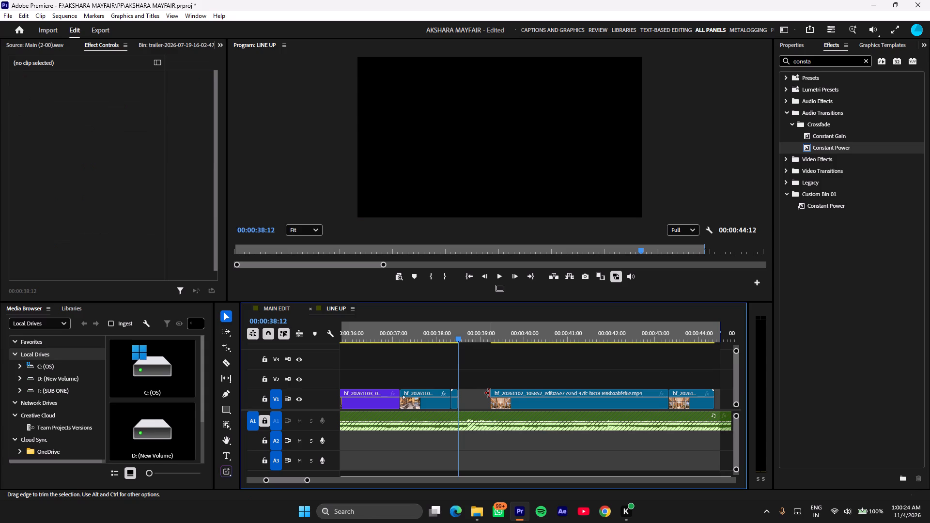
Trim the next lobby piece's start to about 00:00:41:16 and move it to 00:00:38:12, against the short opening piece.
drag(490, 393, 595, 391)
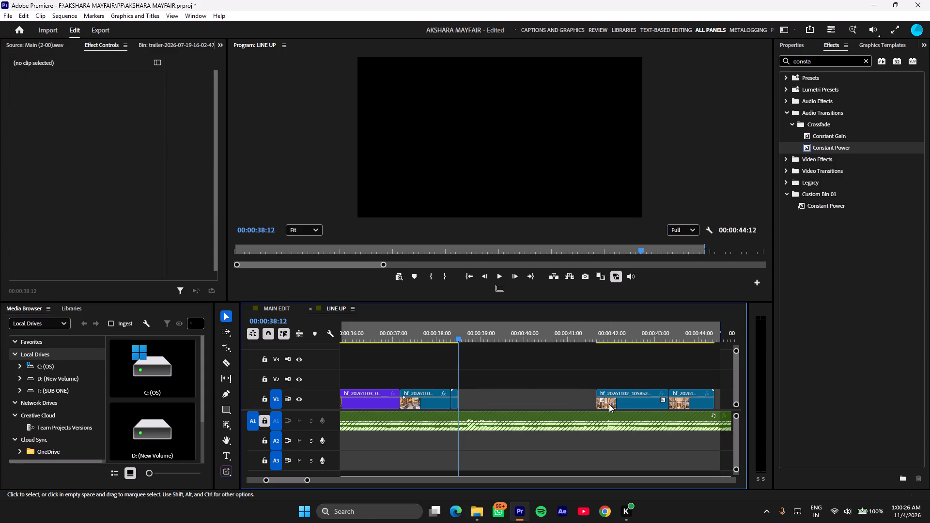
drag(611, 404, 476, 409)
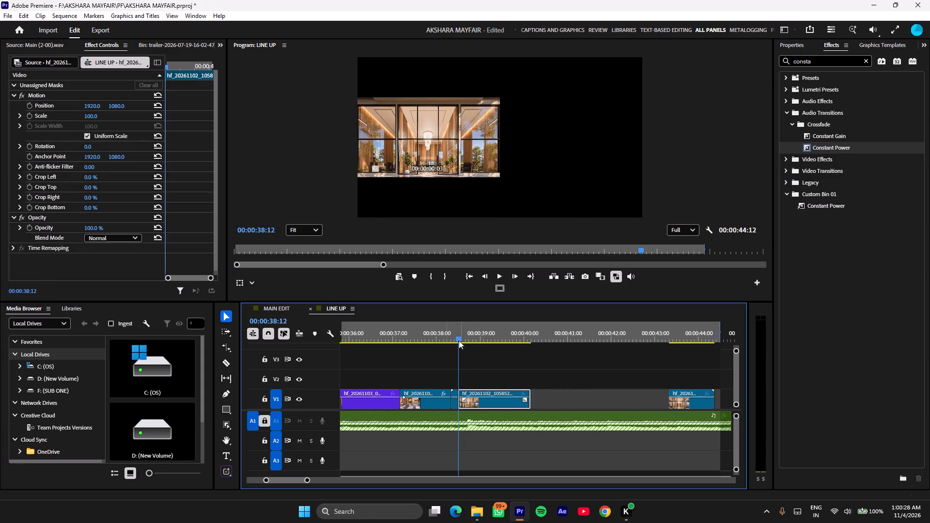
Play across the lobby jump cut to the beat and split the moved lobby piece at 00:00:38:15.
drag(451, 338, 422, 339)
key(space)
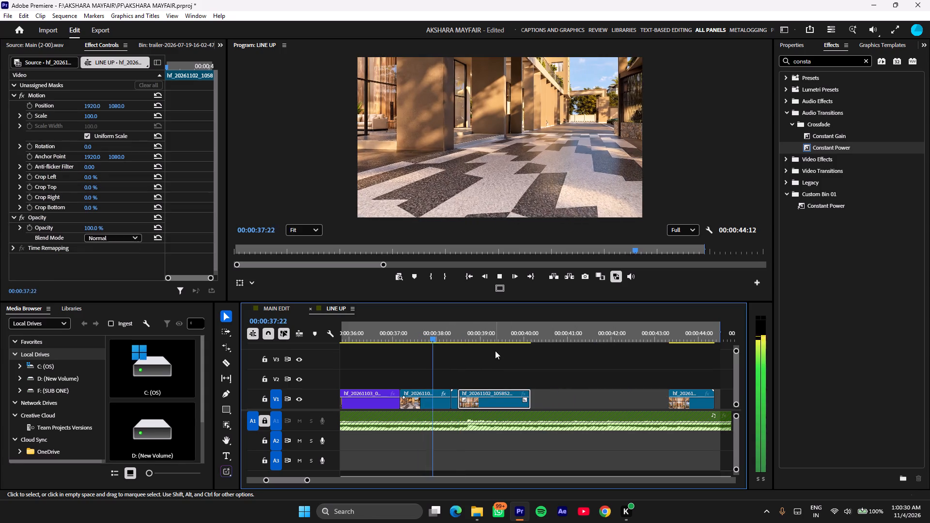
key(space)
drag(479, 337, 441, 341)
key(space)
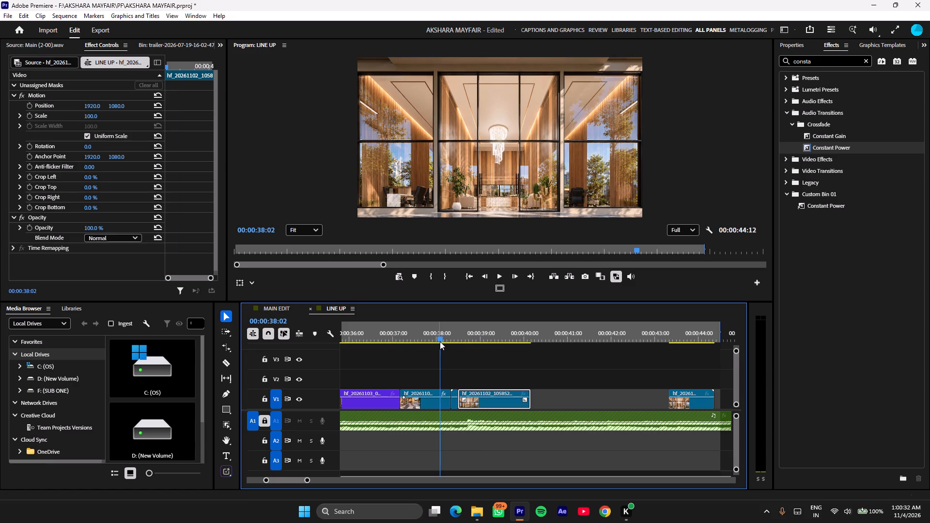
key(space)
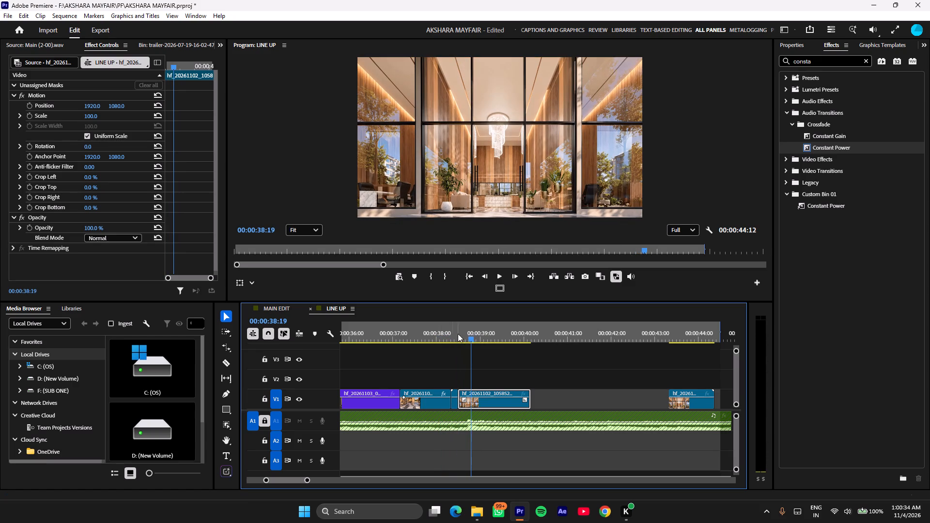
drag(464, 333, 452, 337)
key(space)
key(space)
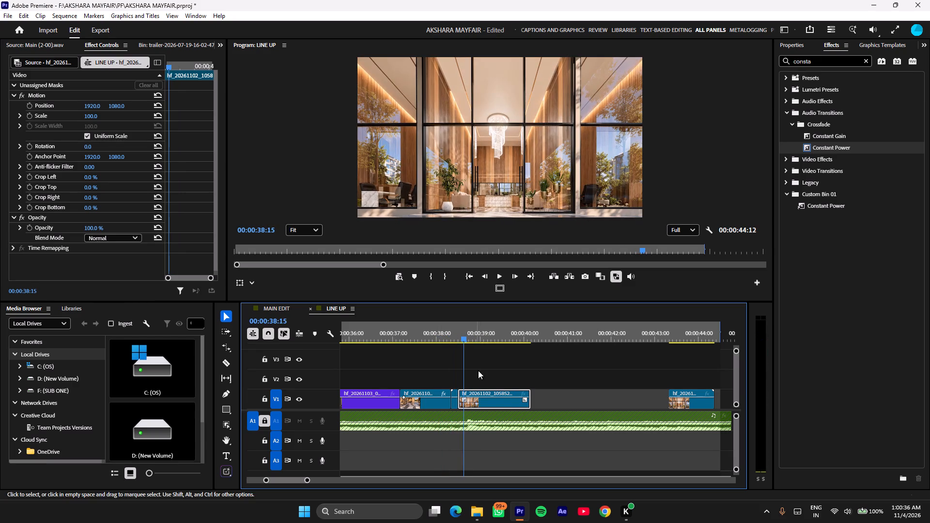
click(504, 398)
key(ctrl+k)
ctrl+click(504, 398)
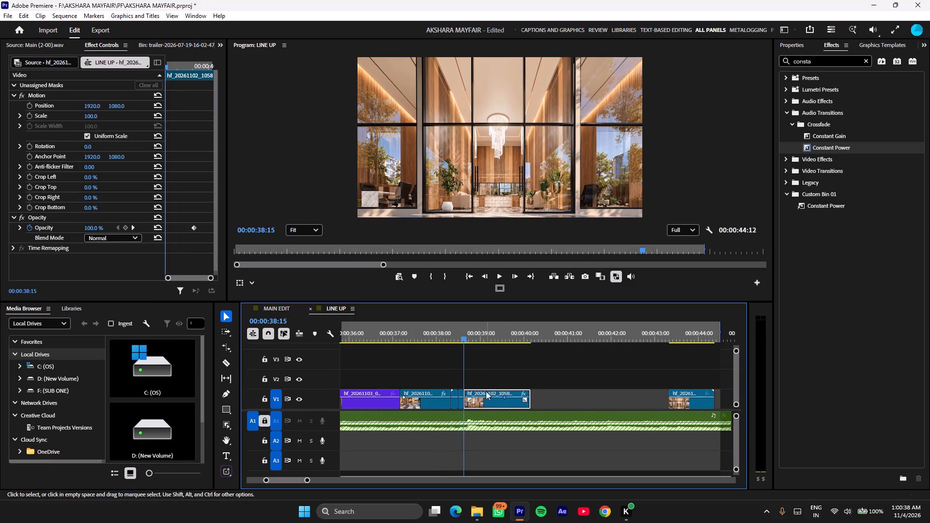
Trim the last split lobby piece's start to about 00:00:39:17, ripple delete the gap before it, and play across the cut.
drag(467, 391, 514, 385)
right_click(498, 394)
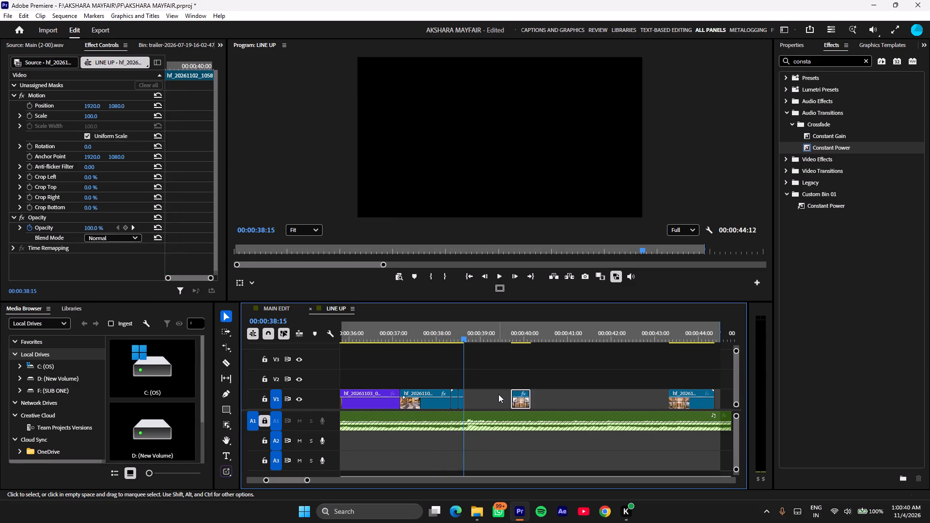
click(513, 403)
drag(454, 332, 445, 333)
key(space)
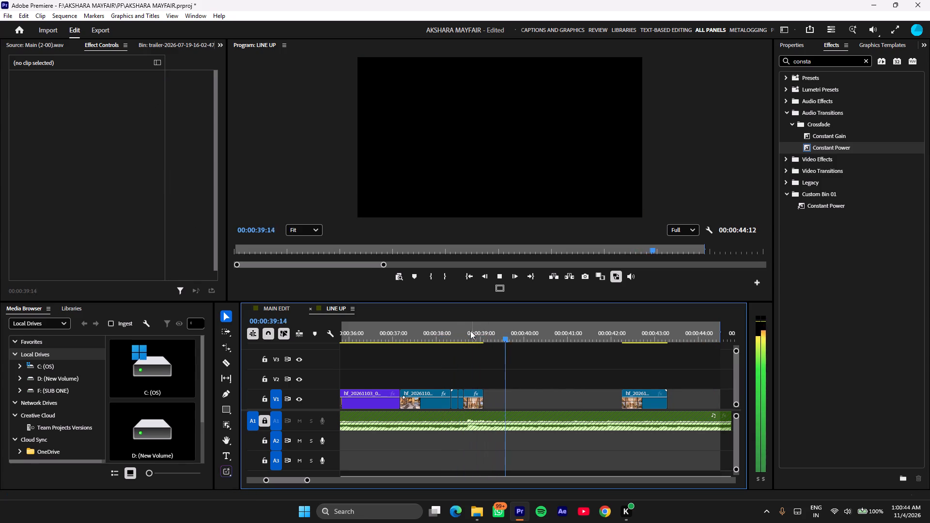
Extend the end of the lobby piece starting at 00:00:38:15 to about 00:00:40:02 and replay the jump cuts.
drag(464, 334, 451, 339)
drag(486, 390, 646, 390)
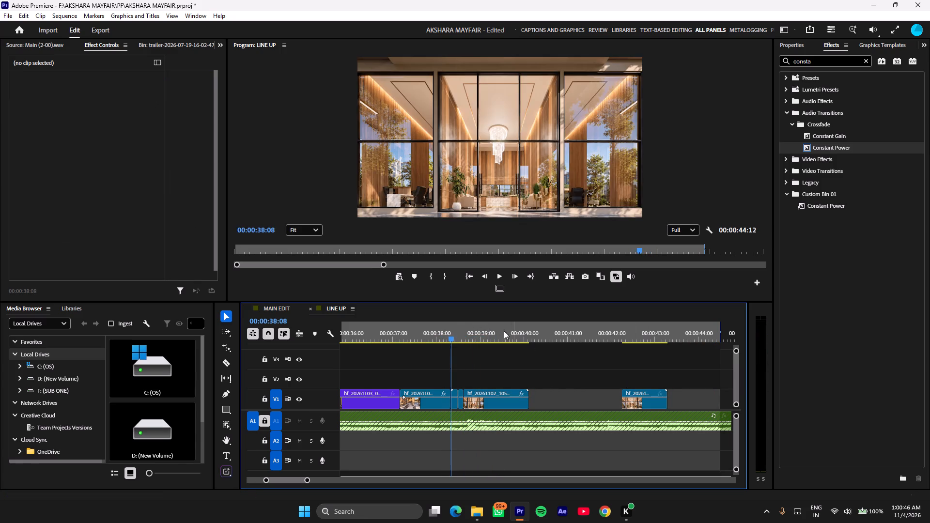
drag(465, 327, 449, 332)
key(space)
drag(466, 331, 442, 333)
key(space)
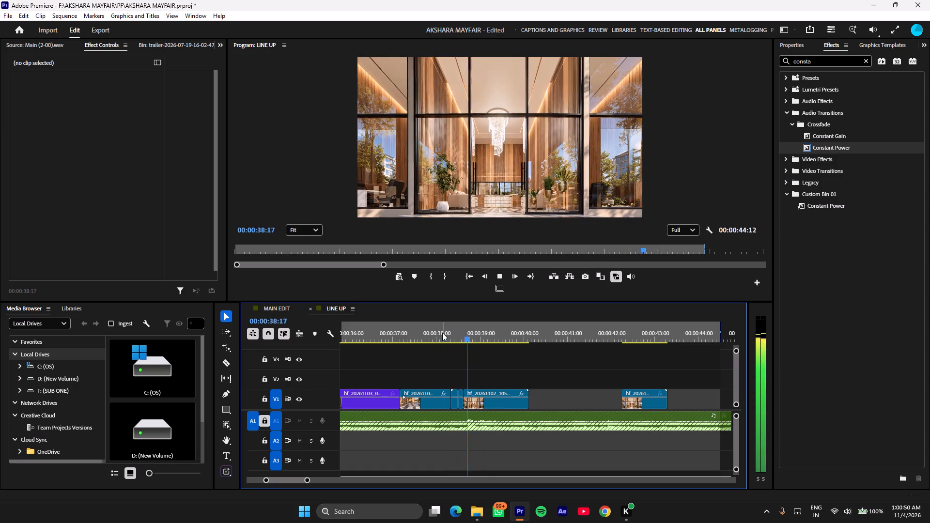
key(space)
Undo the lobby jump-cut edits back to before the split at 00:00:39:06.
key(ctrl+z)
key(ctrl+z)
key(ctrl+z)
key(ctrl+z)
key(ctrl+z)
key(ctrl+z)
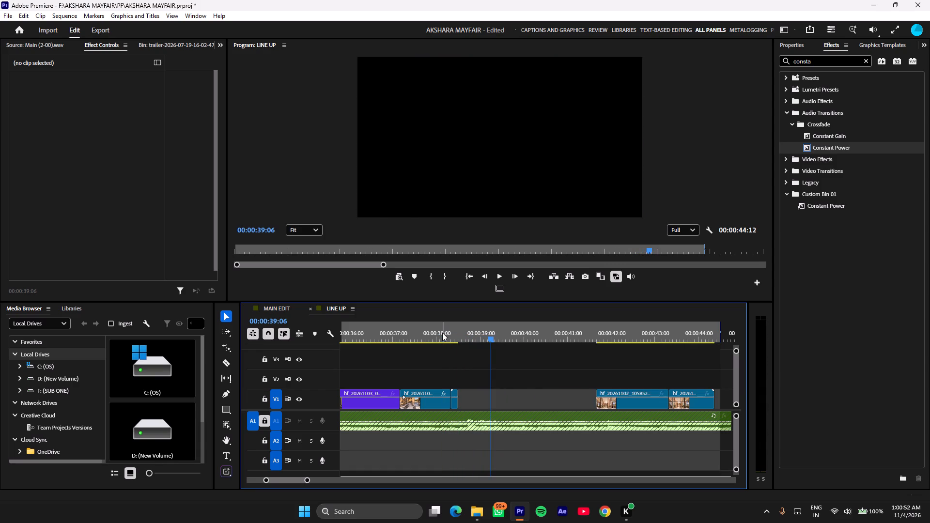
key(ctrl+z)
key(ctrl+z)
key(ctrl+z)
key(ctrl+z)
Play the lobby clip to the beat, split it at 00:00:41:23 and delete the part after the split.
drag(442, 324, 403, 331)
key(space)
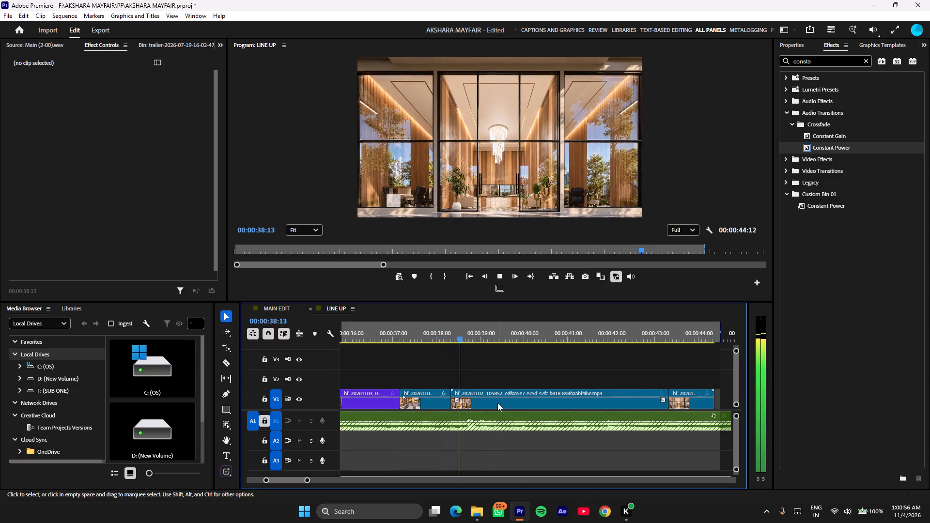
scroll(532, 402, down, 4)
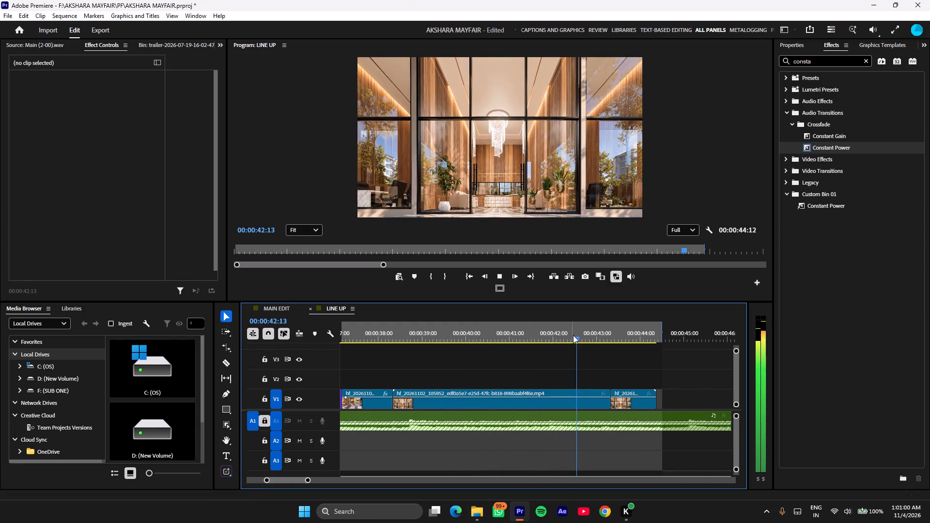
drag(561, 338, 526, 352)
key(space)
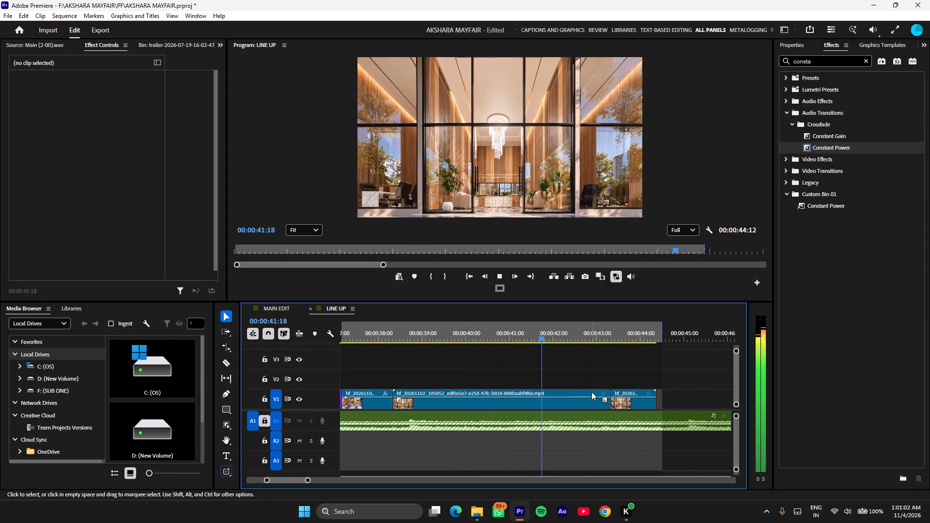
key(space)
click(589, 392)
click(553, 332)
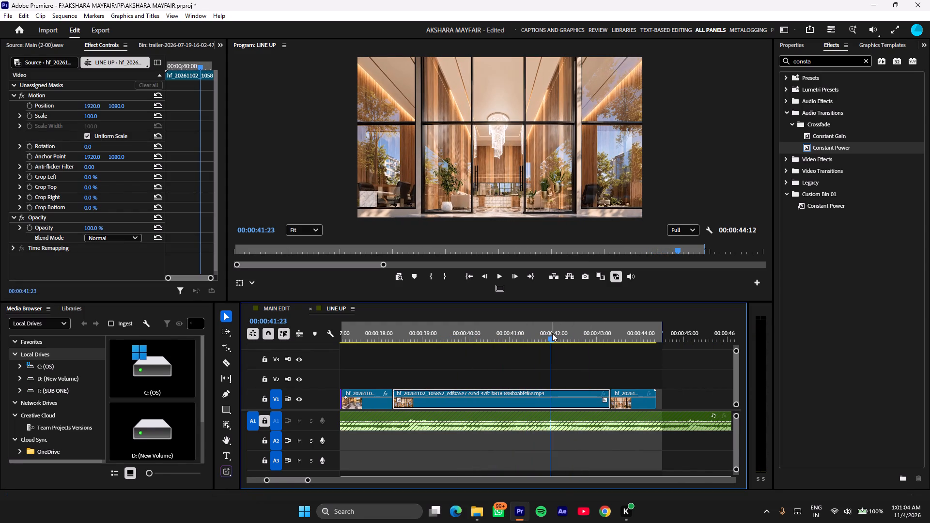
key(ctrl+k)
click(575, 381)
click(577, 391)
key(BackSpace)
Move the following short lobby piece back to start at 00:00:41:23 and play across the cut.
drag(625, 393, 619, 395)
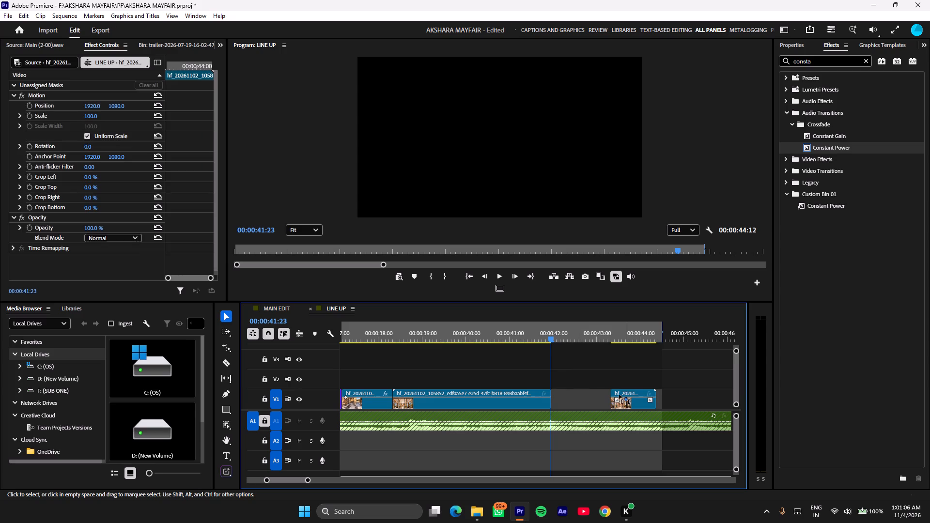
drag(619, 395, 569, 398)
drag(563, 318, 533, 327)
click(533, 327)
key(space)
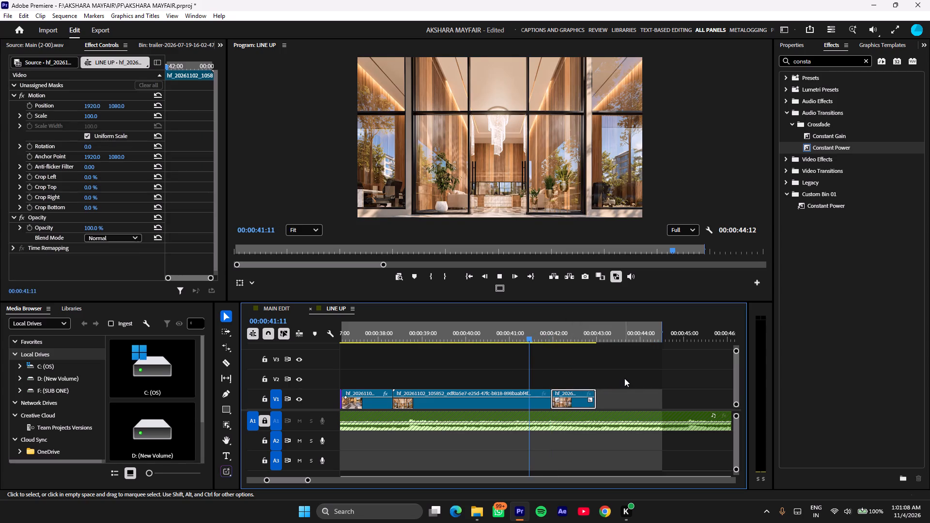
Check the frames just before the cut at about 00:00:41:18 and delete the short lobby piece.
scroll(628, 378, down, 8)
drag(447, 326, 428, 336)
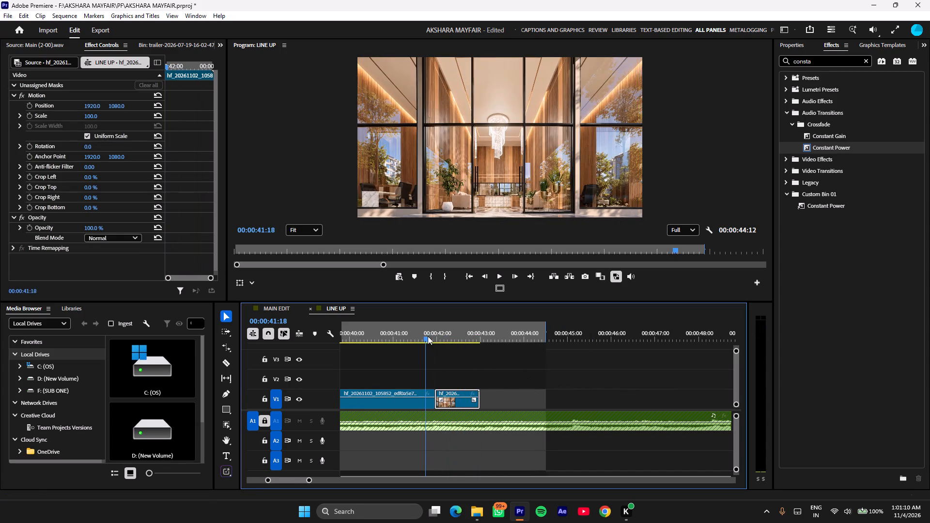
drag(428, 336, 427, 337)
key(BackSpace)
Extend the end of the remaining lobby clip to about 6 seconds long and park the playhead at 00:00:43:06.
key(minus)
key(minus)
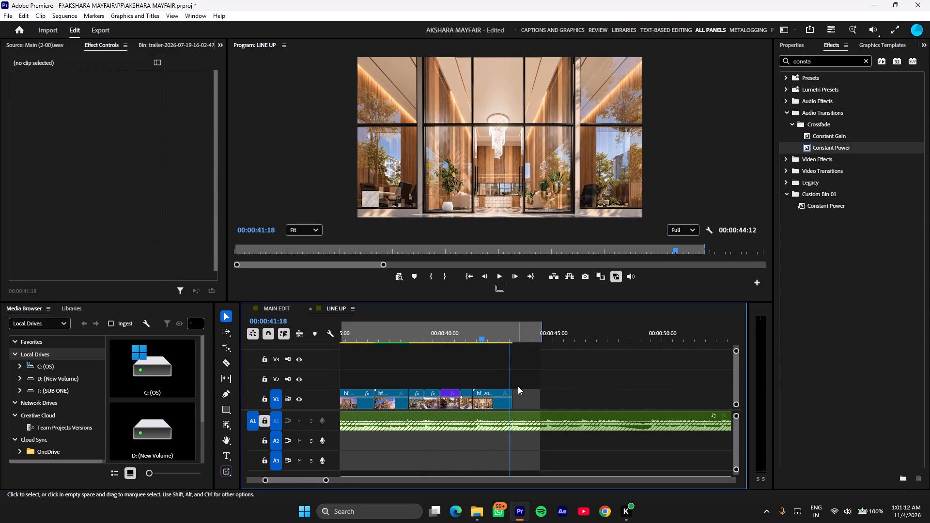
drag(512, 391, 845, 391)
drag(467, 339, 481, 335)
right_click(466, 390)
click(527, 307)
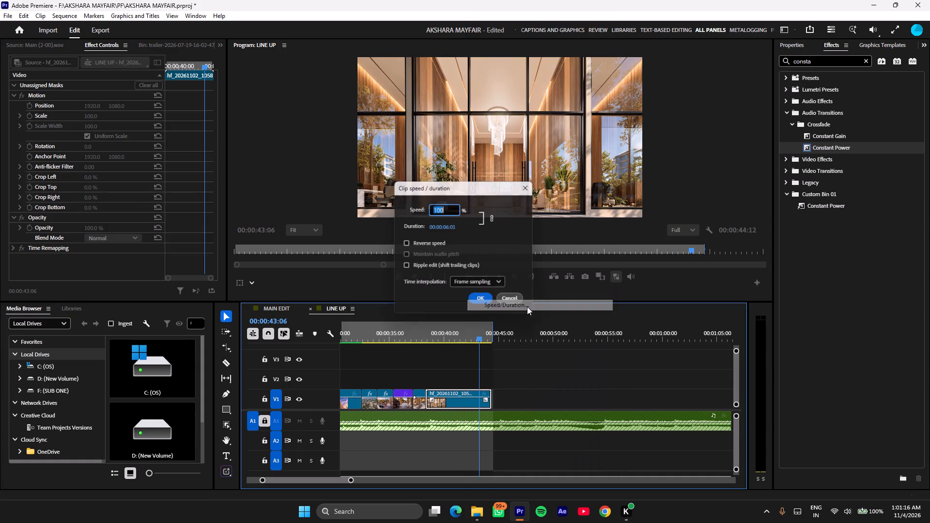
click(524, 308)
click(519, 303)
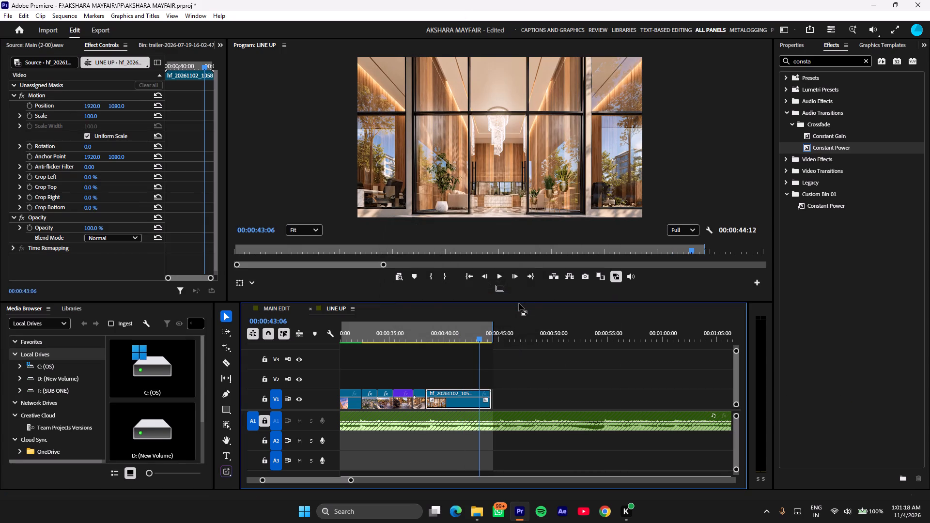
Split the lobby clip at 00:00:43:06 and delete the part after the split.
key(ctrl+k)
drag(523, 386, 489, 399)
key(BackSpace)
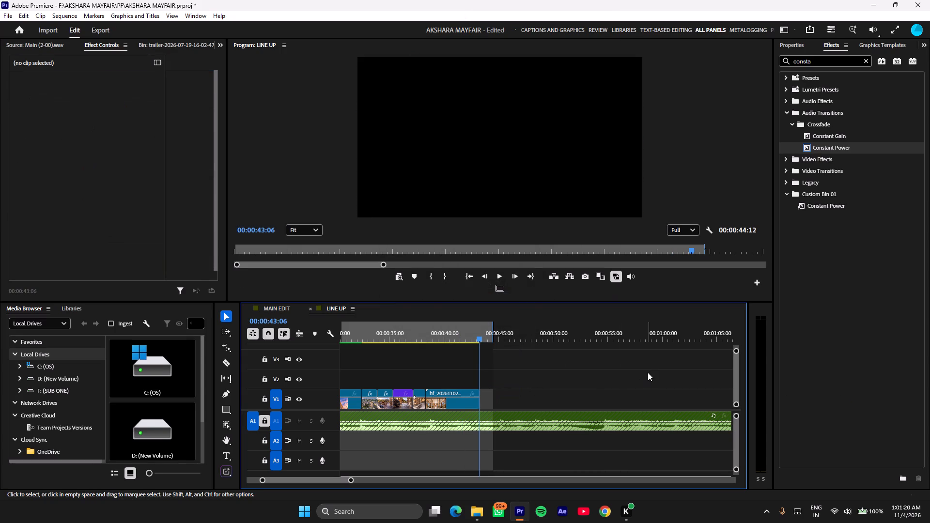
Move the wood-panelled wall clip hf_20261102_104944 from further down the V1 track to start at 00:00:43:06.
key(minus)
key(minus)
drag(535, 403, 497, 406)
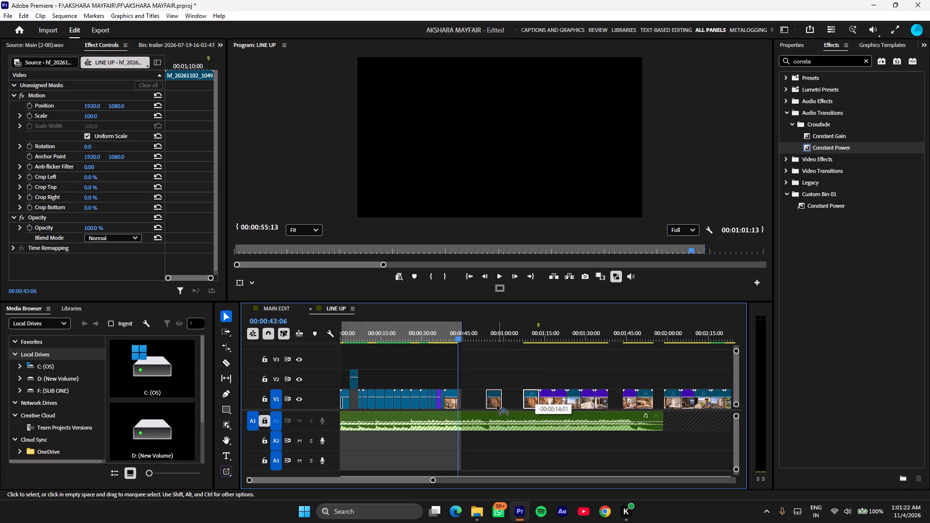
drag(497, 406, 483, 405)
key(equal)
key(equal)
key(equal)
drag(697, 402, 597, 404)
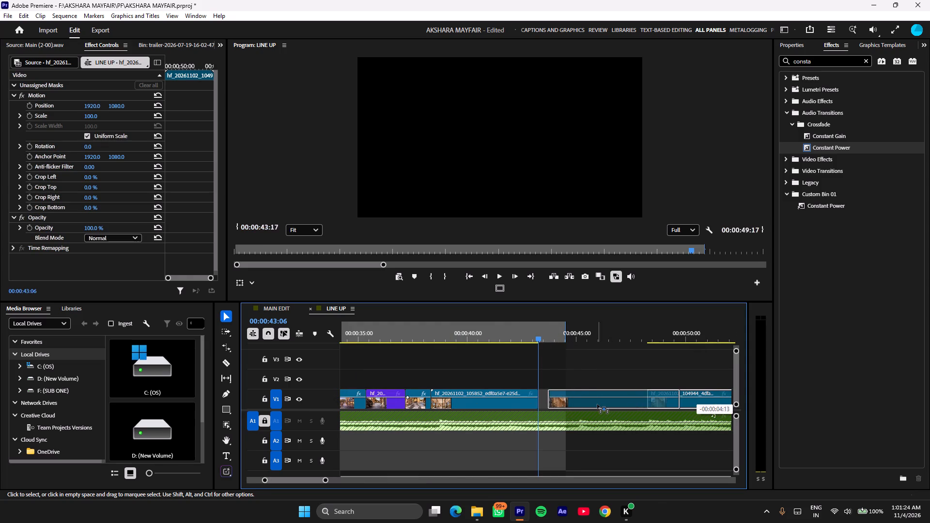
drag(597, 404, 583, 404)
Set the sequence's out point at 00:00:53:05.
scroll(629, 396, down, 5)
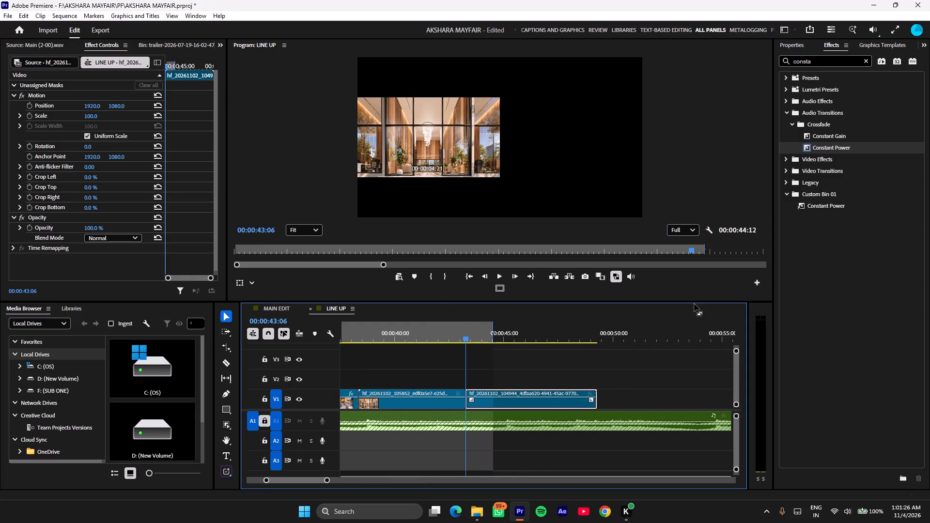
click(705, 311)
key(o)
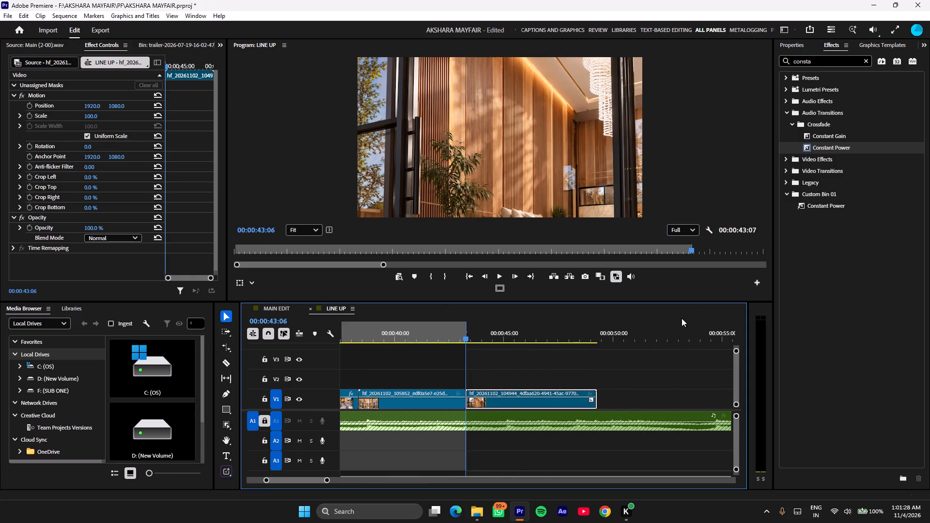
click(683, 316)
key(o)
click(684, 326)
key(o)
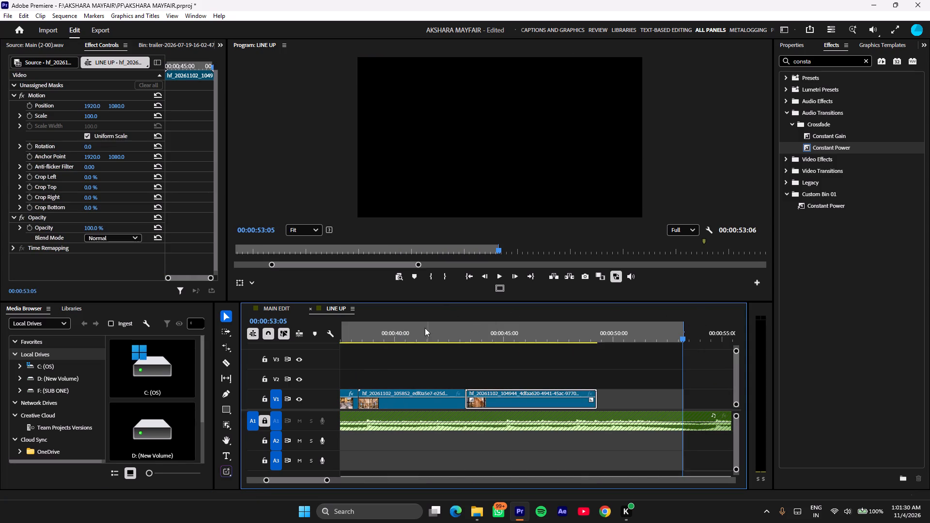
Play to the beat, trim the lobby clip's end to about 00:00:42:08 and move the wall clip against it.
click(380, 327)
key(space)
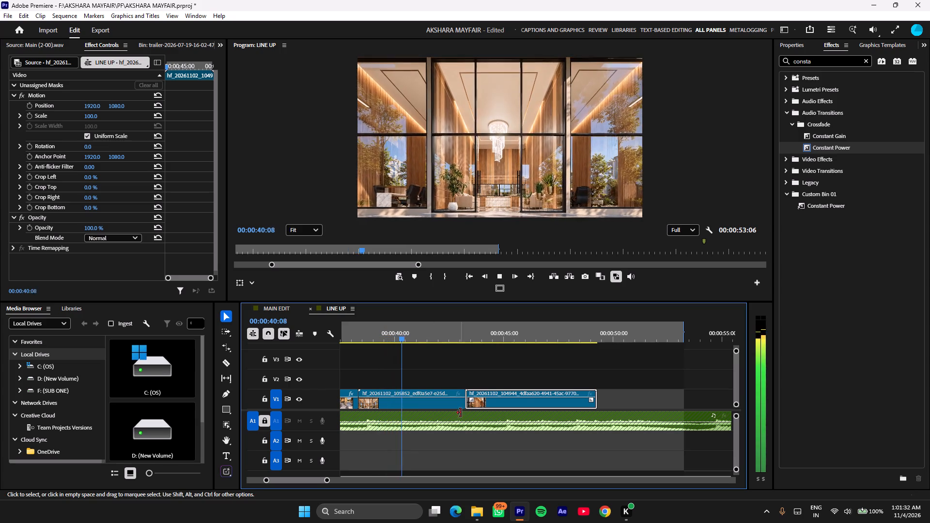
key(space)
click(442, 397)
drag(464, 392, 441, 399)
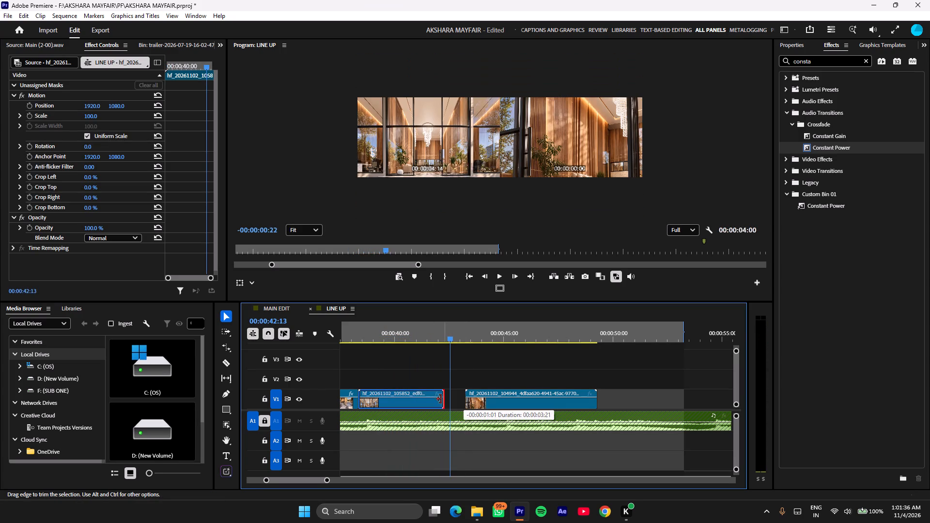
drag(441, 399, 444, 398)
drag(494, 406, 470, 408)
Replay up to the beat and move the wall clip to start at 00:00:41:23, overwriting the lobby clip's end.
drag(434, 339, 428, 340)
key(space)
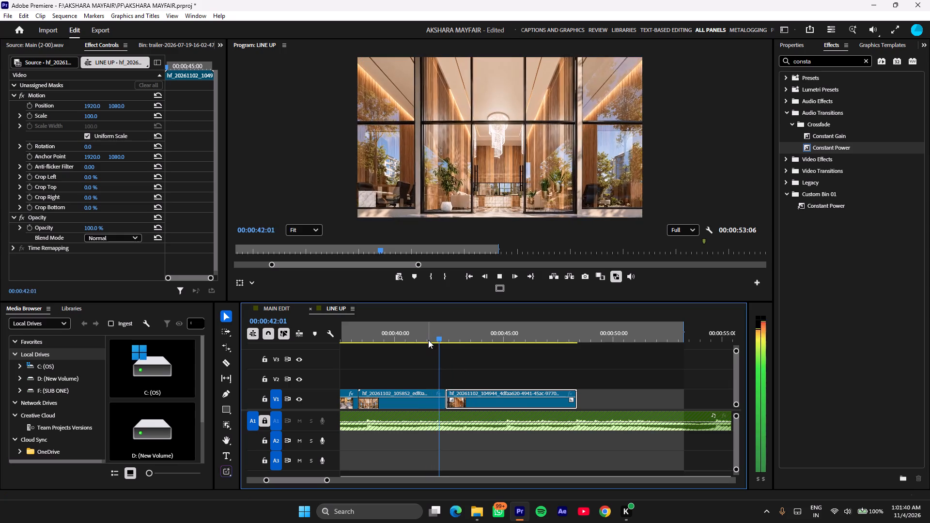
click(428, 340)
key(space)
key(space)
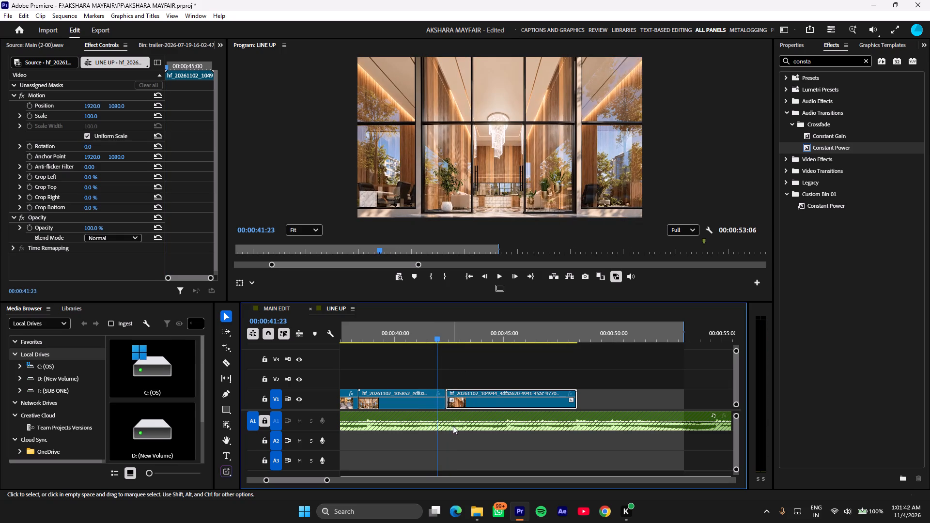
drag(481, 403, 472, 403)
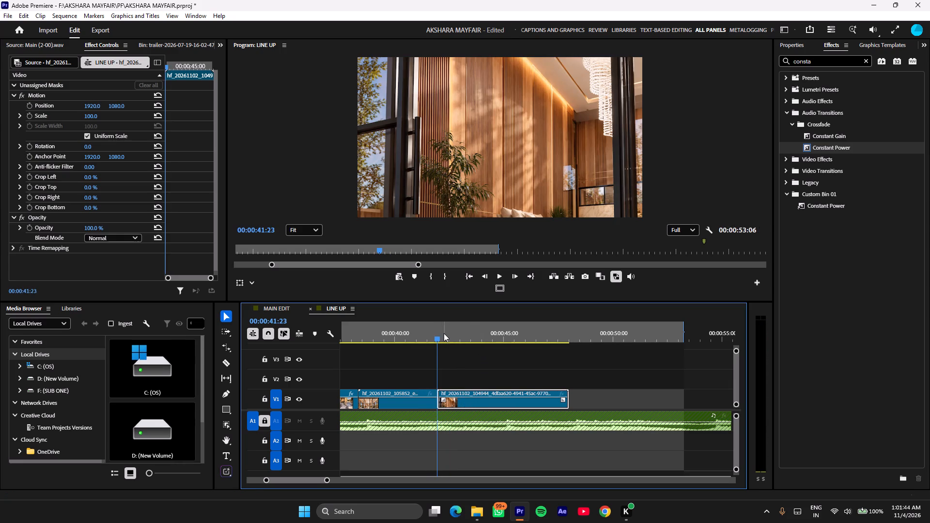
Split the wall clip at 00:00:43:23, delete its first part and move the rest to start at 00:00:41:23.
drag(444, 333, 482, 334)
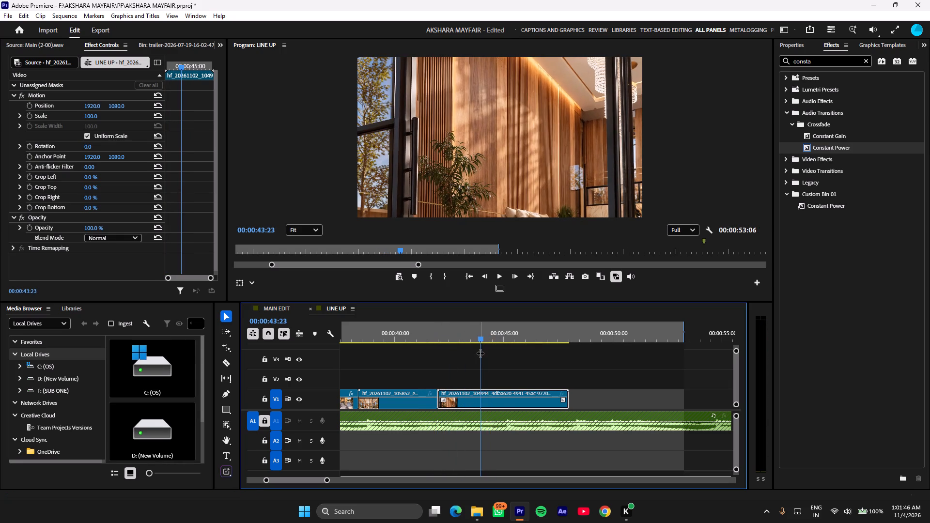
key(ctrl+k)
key(BackSpace)
drag(513, 404, 471, 401)
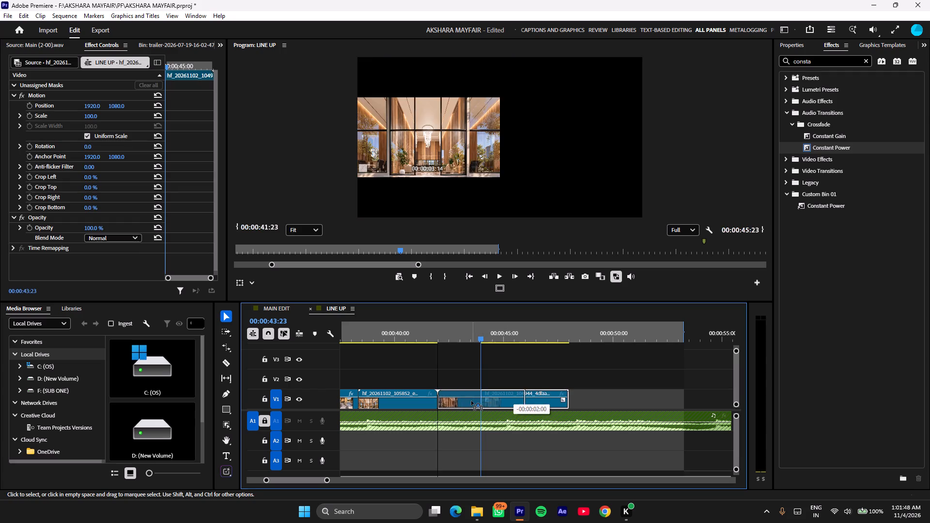
drag(471, 401, 471, 401)
Play the wall clip to the beat and trim its end to 00:00:45:07.
drag(428, 334, 418, 339)
key(space)
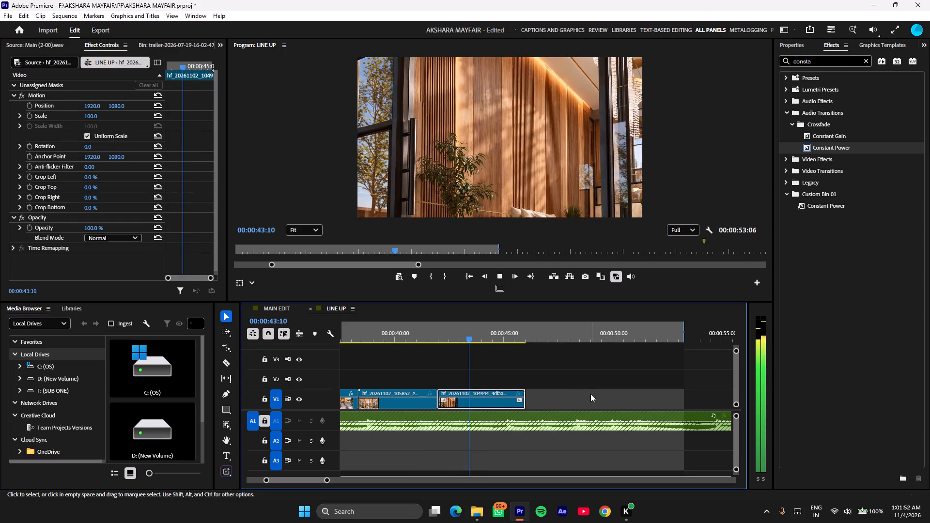
key(space)
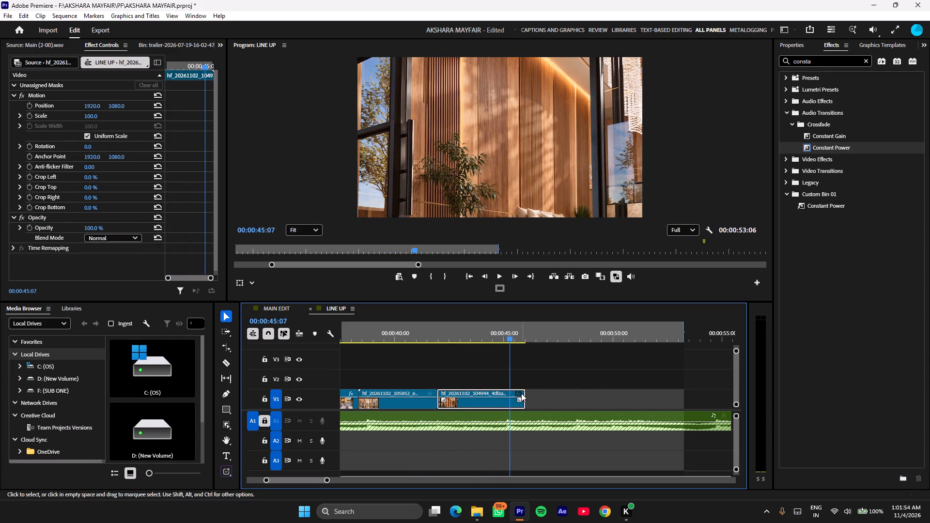
drag(525, 392, 507, 396)
Move the purple chandelier clip hf_20261103_085323 from further down V1 to start at 00:00:45:07, right after the wall clip.
key(minus)
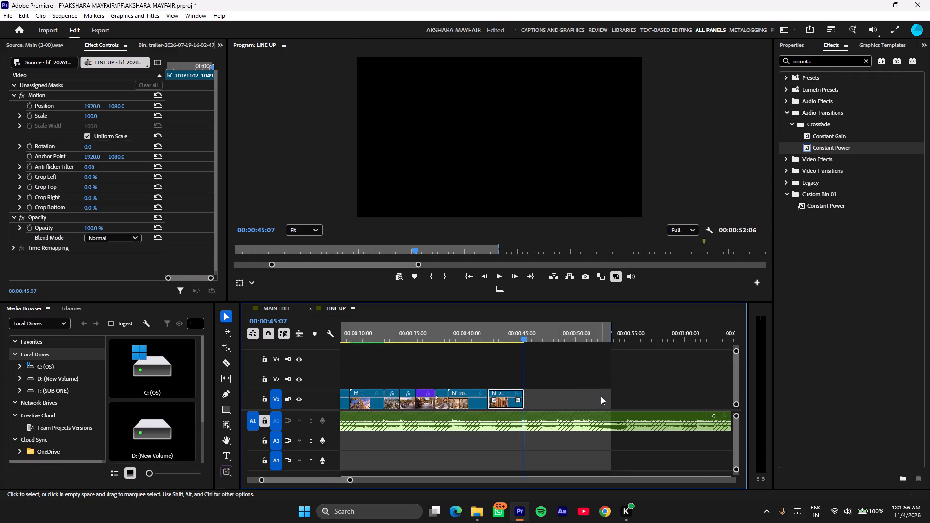
text(---)
key(equal)
key(equal)
drag(702, 404, 702, 405)
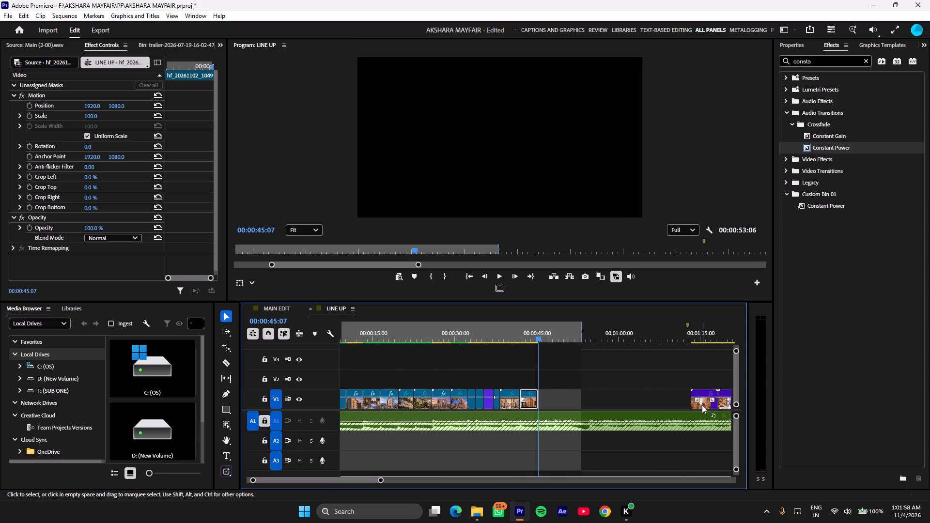
drag(702, 405, 553, 413)
Play from about 00:00:44:01 across the wall-to-chandelier cut to check it against the music.
key(equal)
click(528, 336)
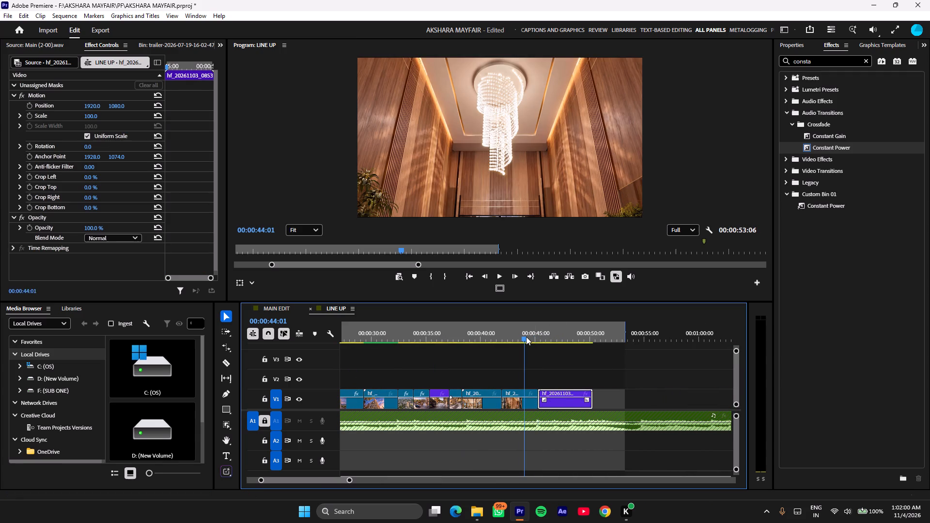
key(space)
key(equal)
scroll(635, 386, down, 3)
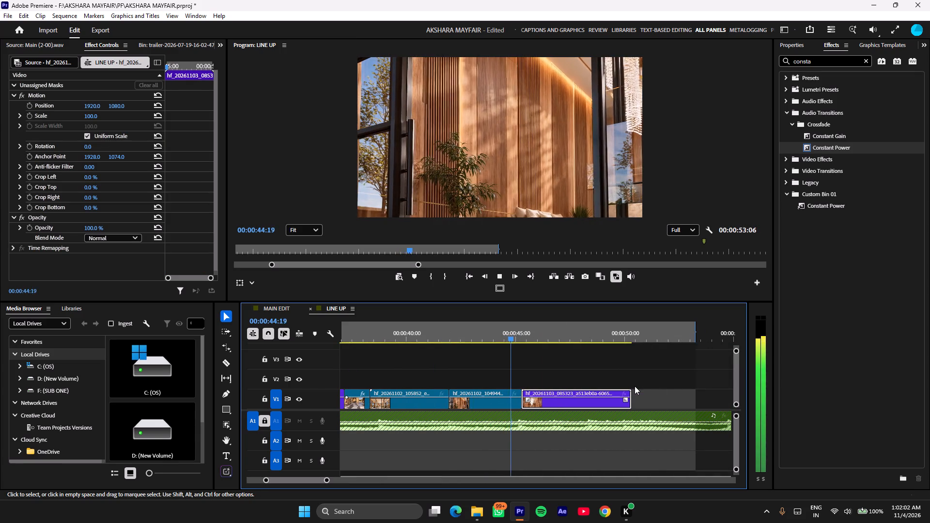
scroll(635, 386, down, 5)
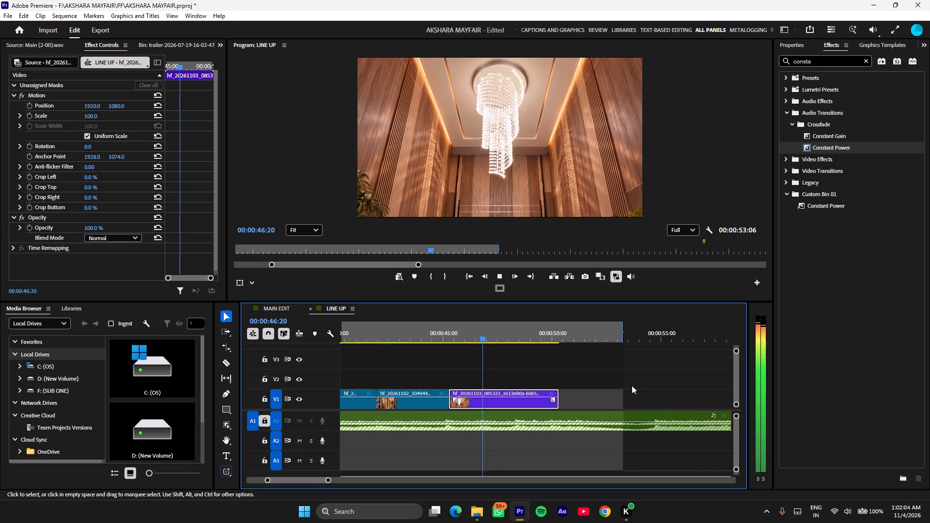
scroll(632, 385, down, 1)
Replay to the beat, split the chandelier clip at 00:00:46:16 and delete the part after the split.
drag(455, 337, 408, 344)
key(space)
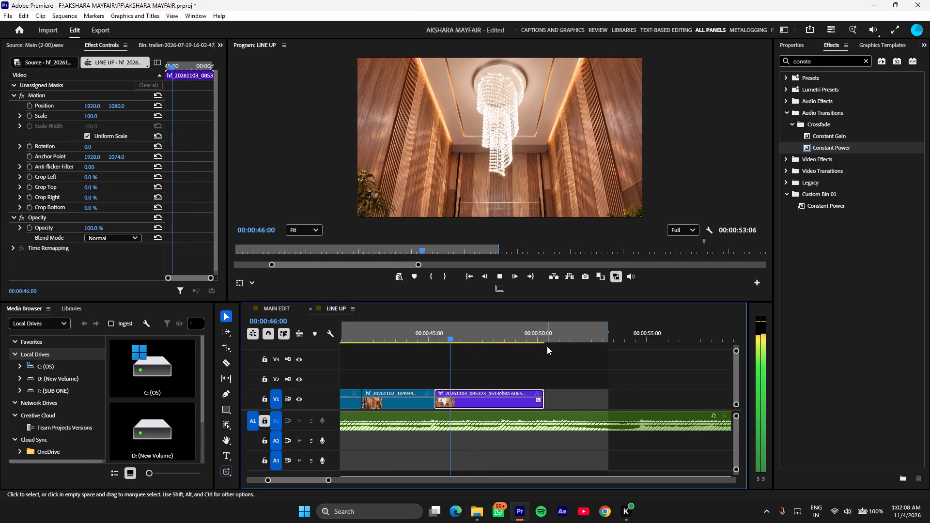
key(space)
click(505, 400)
key(ctrl+k)
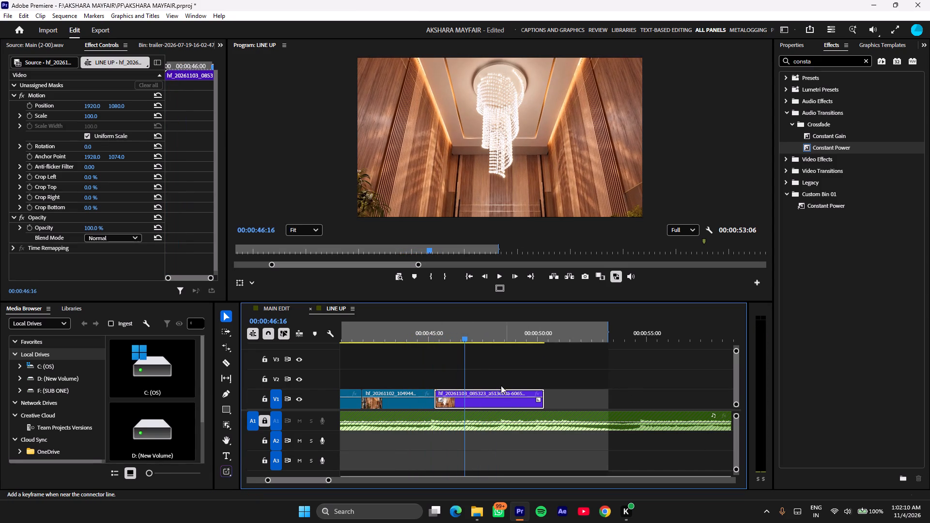
drag(465, 335, 549, 333)
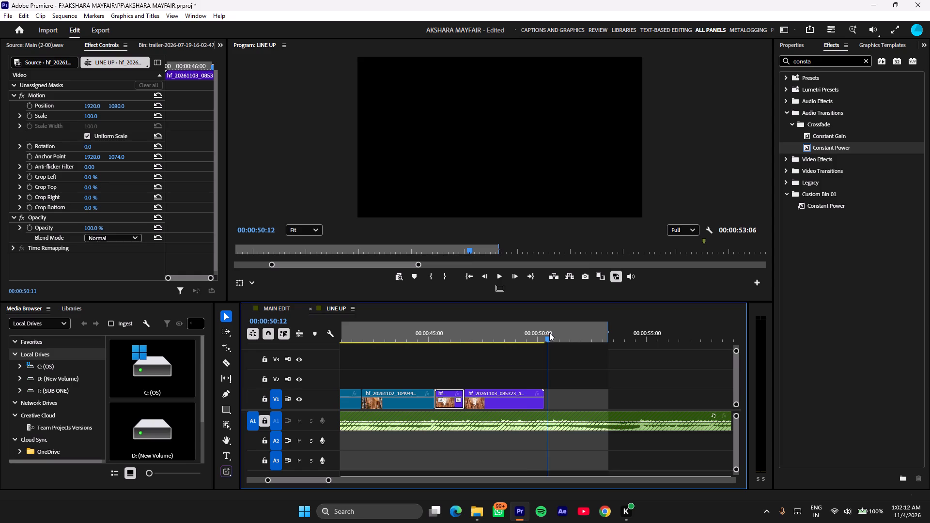
drag(549, 333, 535, 335)
key(minus)
click(512, 397)
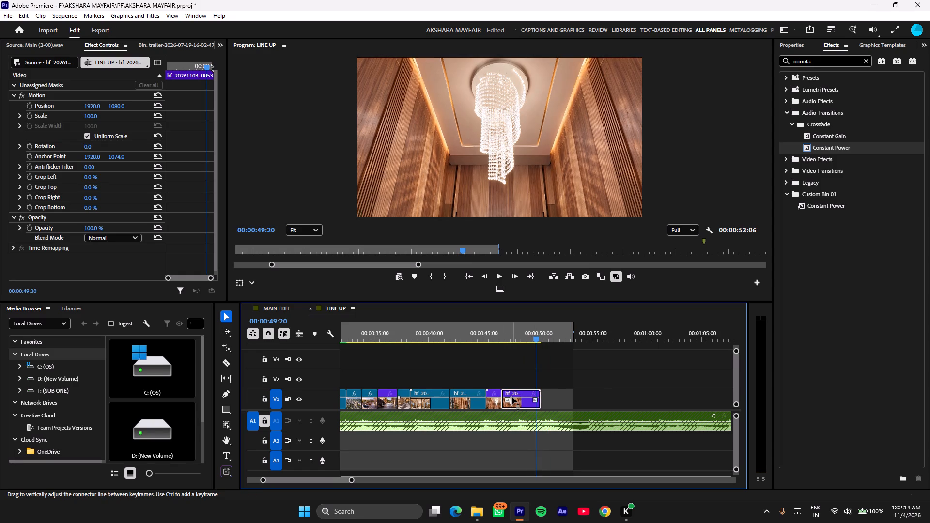
key(BackSpace)
key(minus)
key(minus)
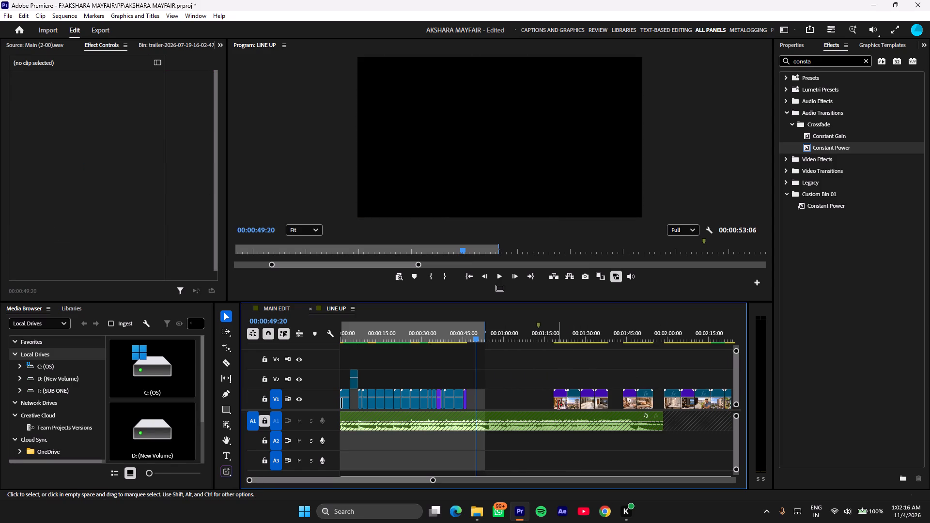
Move the lobby couple clip hf_20261103_085353 from further down V1 to start at 00:00:46:16, right after the chandelier clip.
drag(560, 406, 483, 407)
text(==)
key(equal)
drag(598, 402, 592, 402)
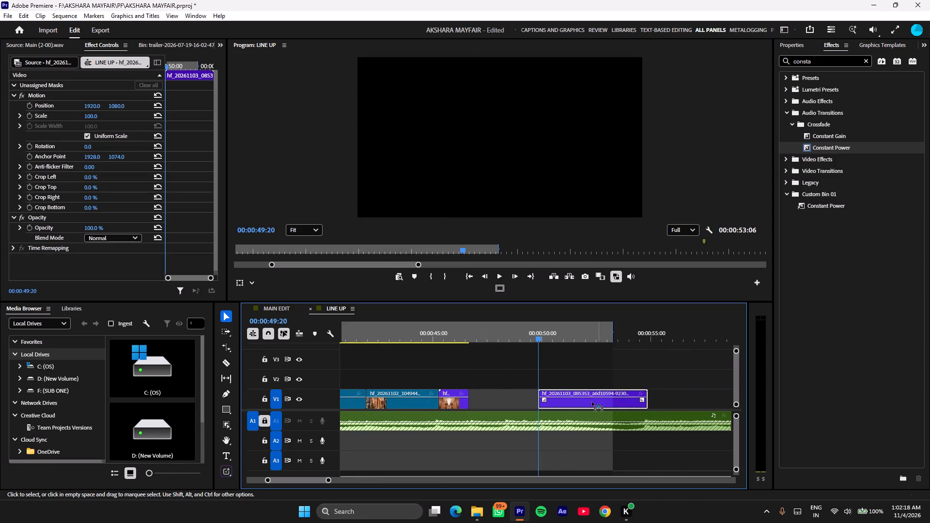
drag(592, 402, 532, 404)
Play repeatedly from around 00:00:44:14 across the chandelier-to-couple cut to check its timing against the music.
drag(475, 326, 452, 335)
key(space)
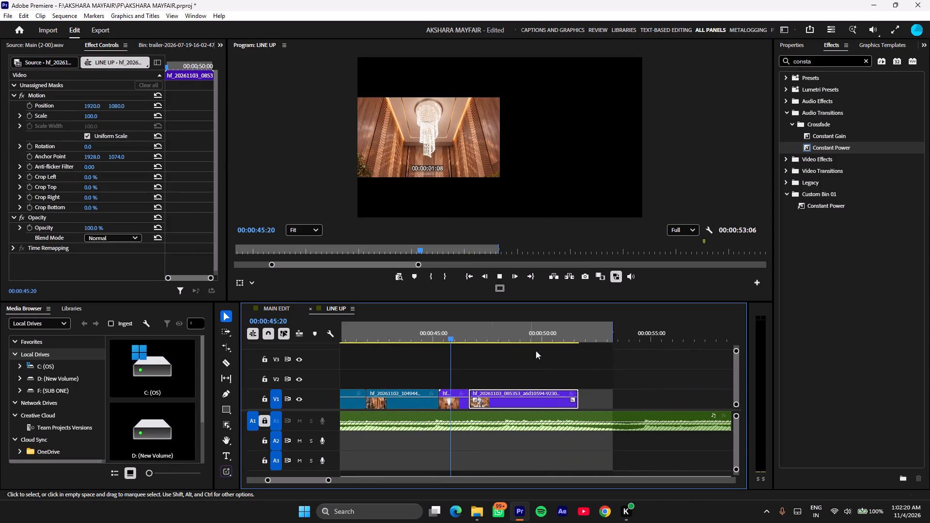
key(space)
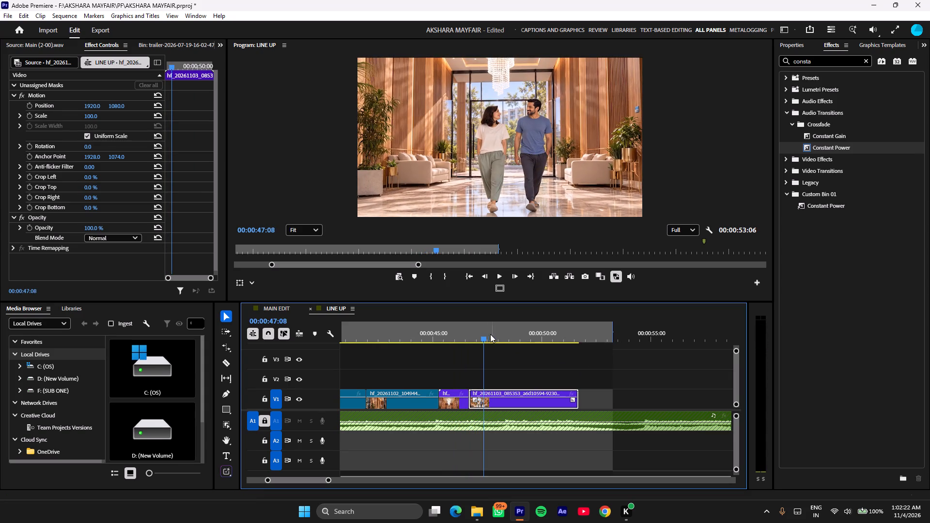
drag(484, 335, 449, 346)
key(space)
key(space)
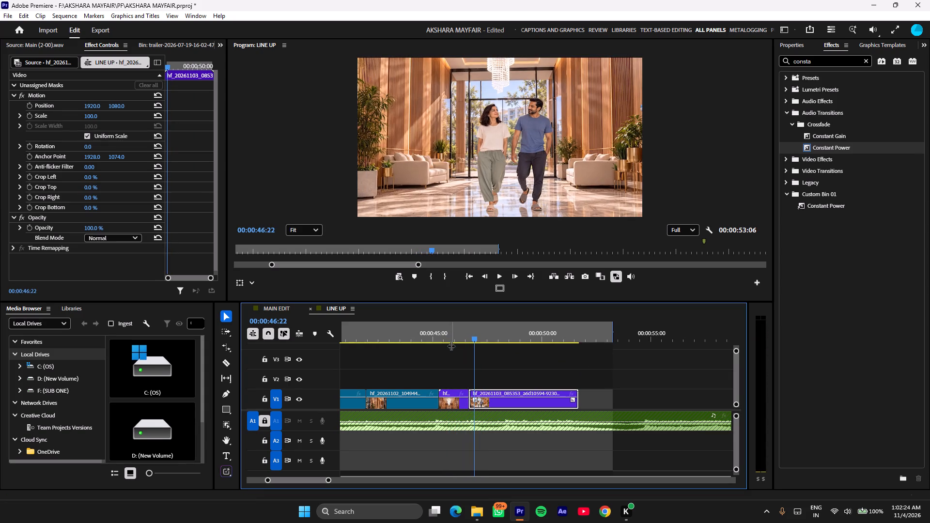
drag(465, 328, 425, 339)
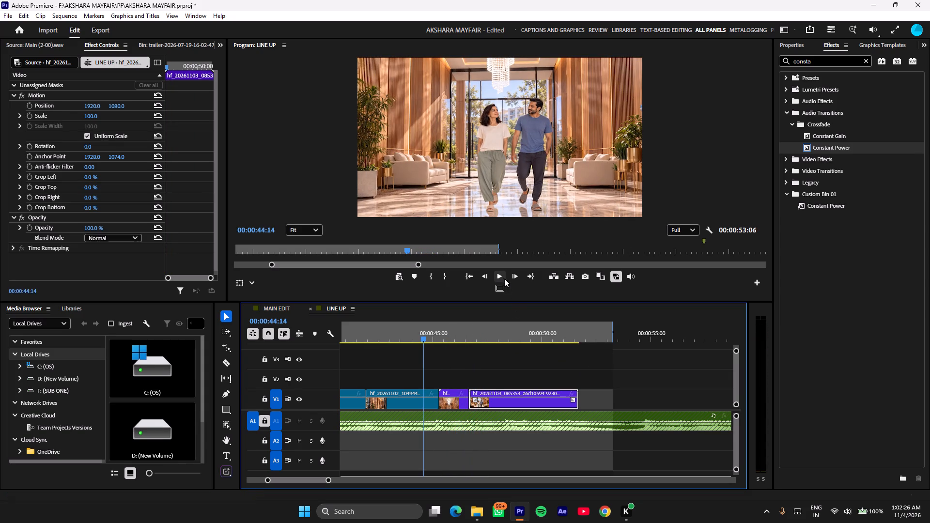
click(502, 277)
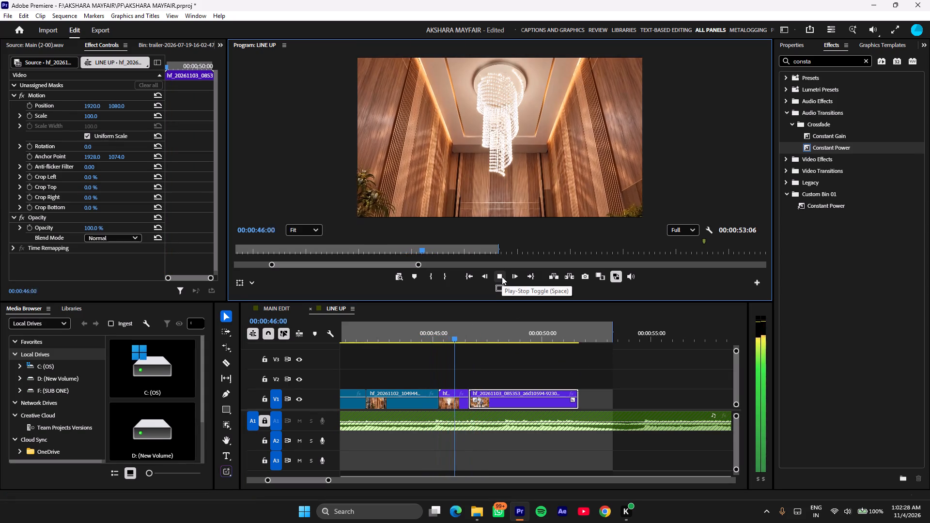
key(space)
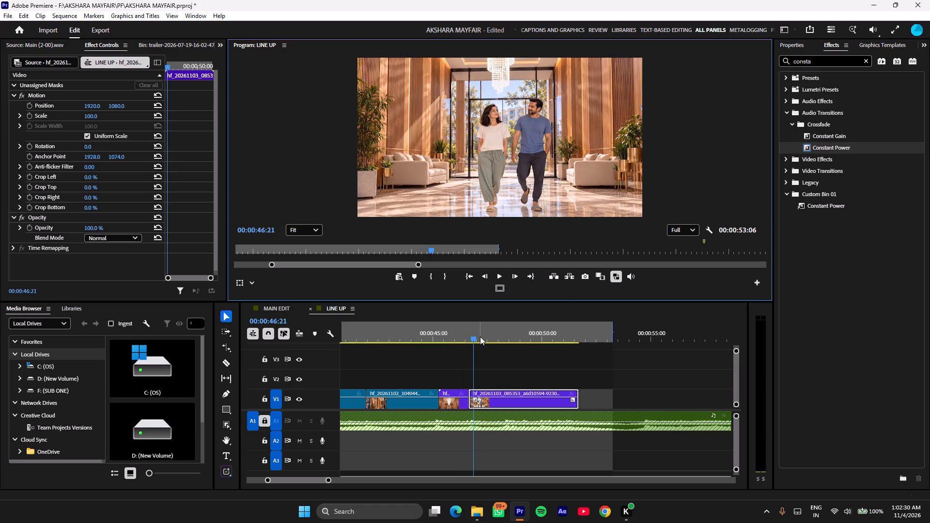
drag(480, 337, 491, 332)
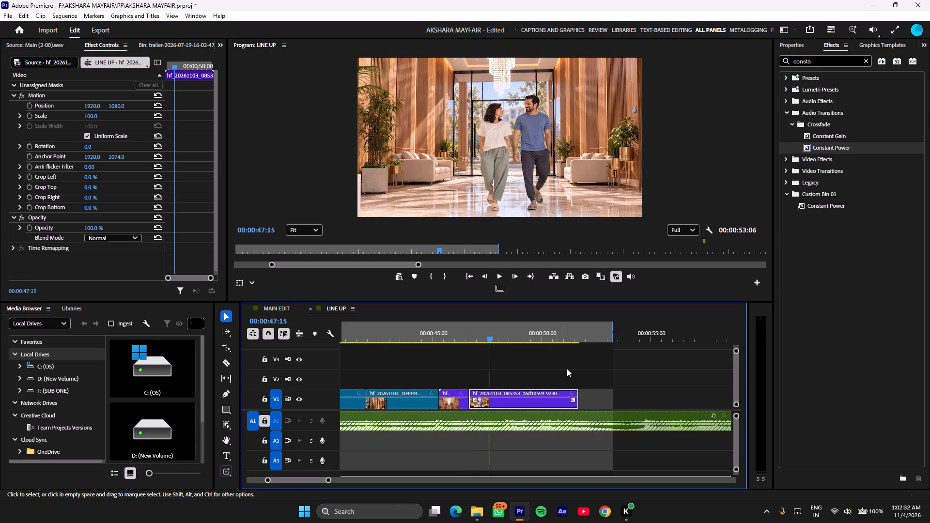
Rate-stretch the lobby couple clip's end to slow it to 51.27% speed, lasting 00:00:09:20, and change its time interpolation method.
key(r)
drag(579, 393, 669, 391)
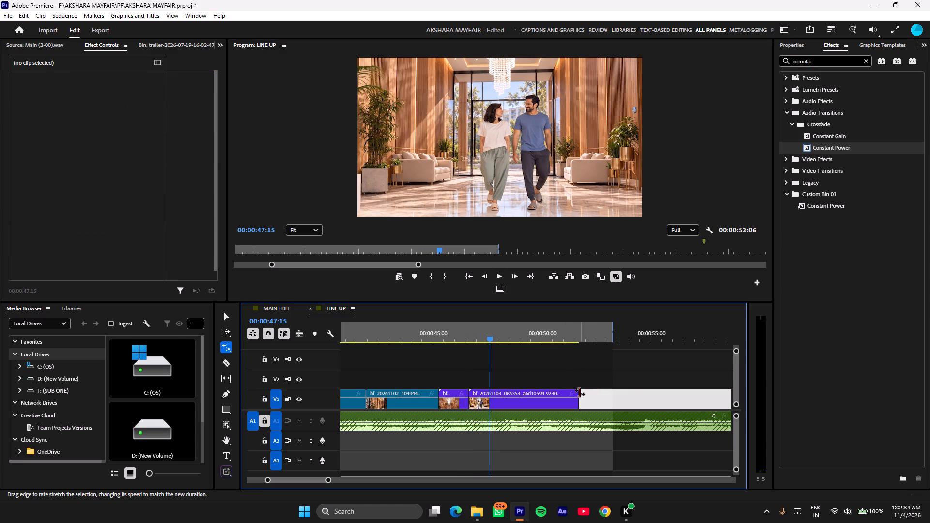
drag(576, 390, 681, 385)
key(v)
right_click(540, 400)
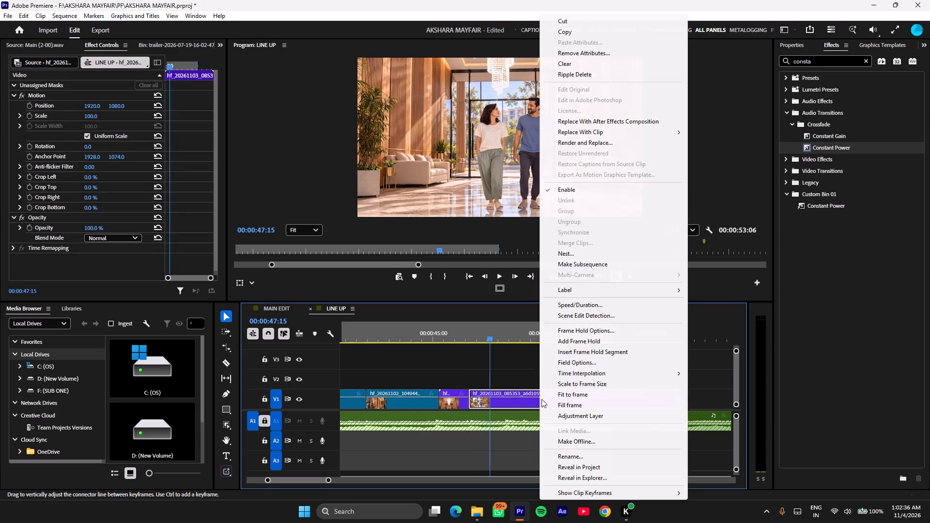
click(592, 305)
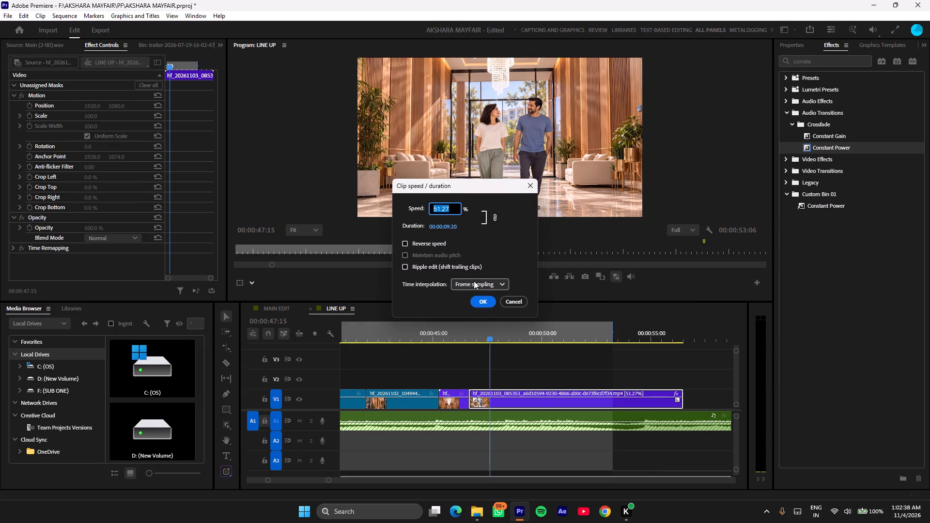
click(474, 281)
click(477, 321)
click(481, 301)
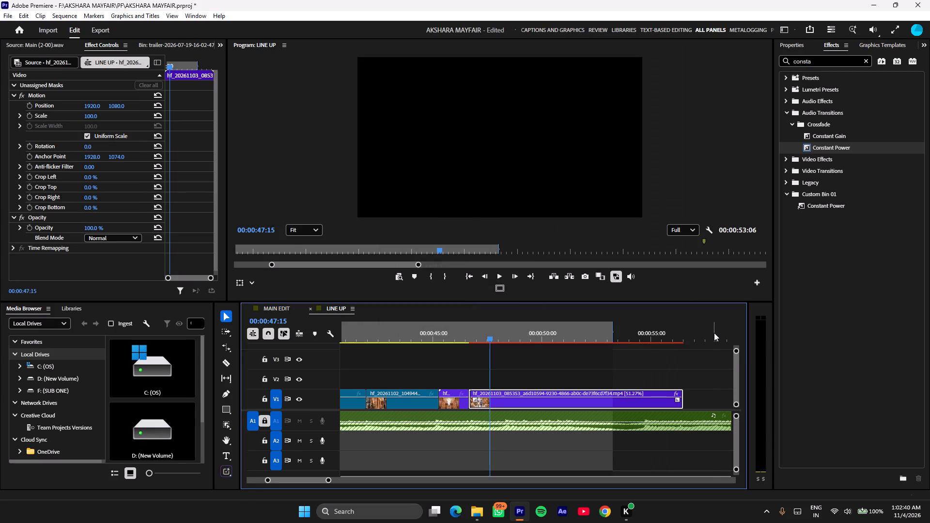
Set the sequence's Out point past the slowed couple clip for a 00:00:57:21 range, render In to Out, and stop the playback.
click(714, 333)
key(o)
key(Return)
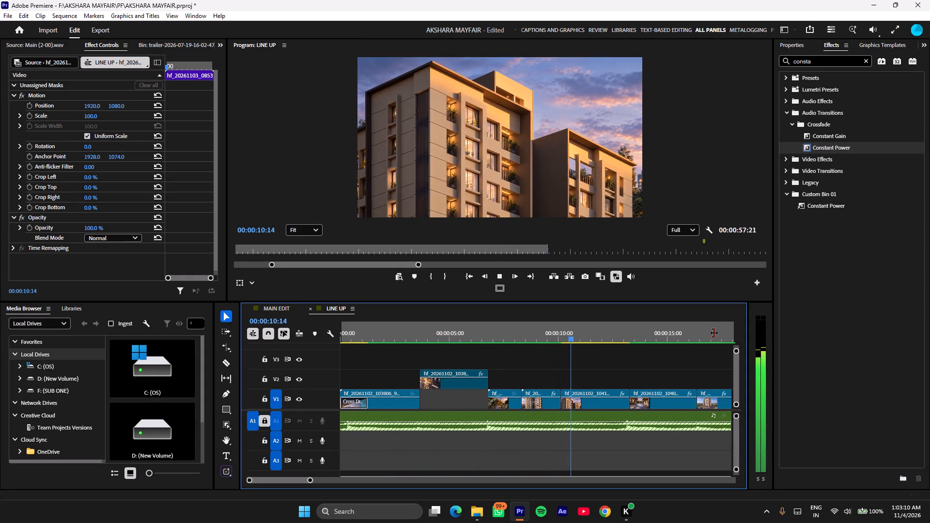
key(space)
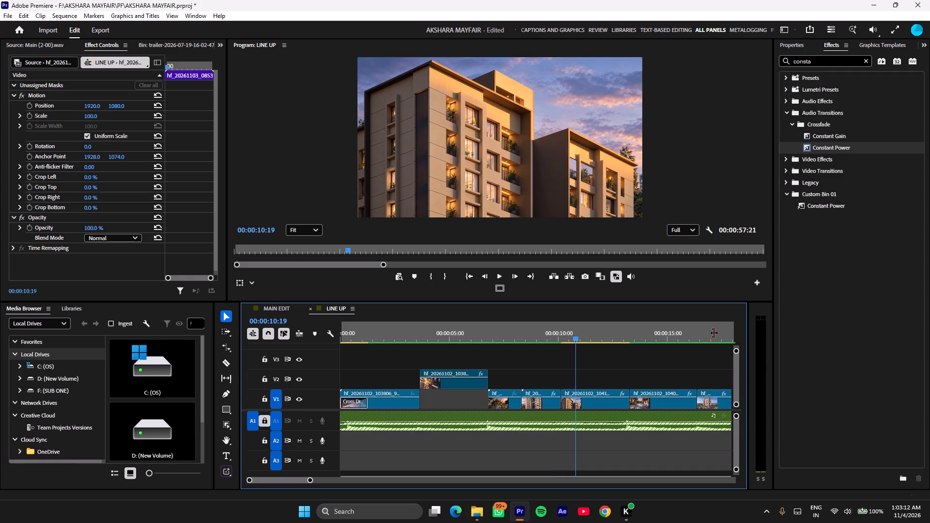